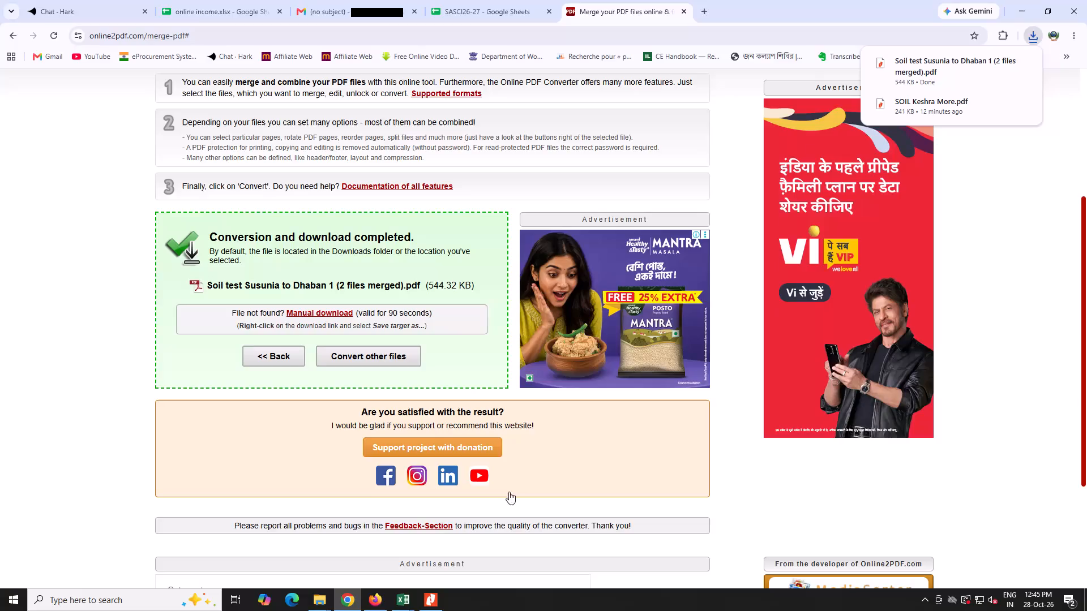
Move the downloaded merged PDF of the Susunia to Dhaban soil tests into the DWG PDF folder of 4.Susunia to Dhaban More.
left_click(1004, 63)
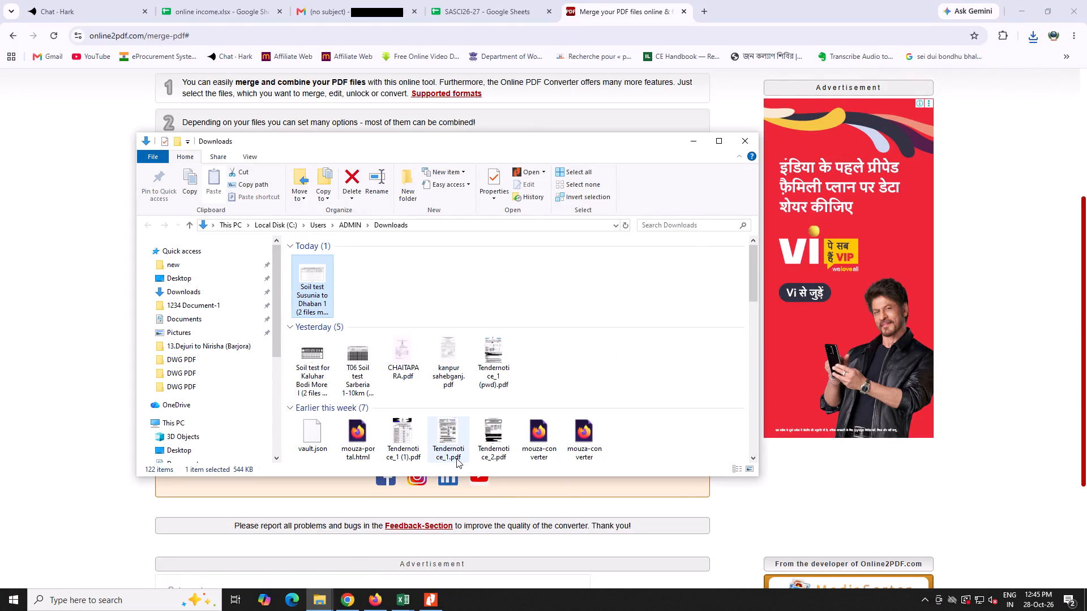
key("ctrl+x")
left_click(326, 600)
left_click(229, 561)
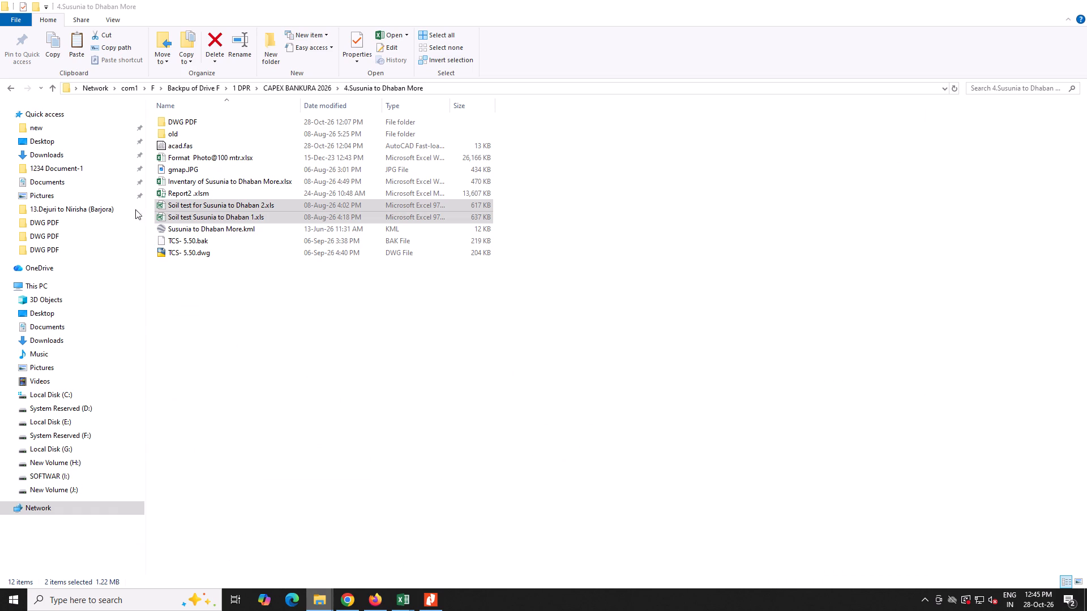
double_click(173, 126)
left_click(213, 298)
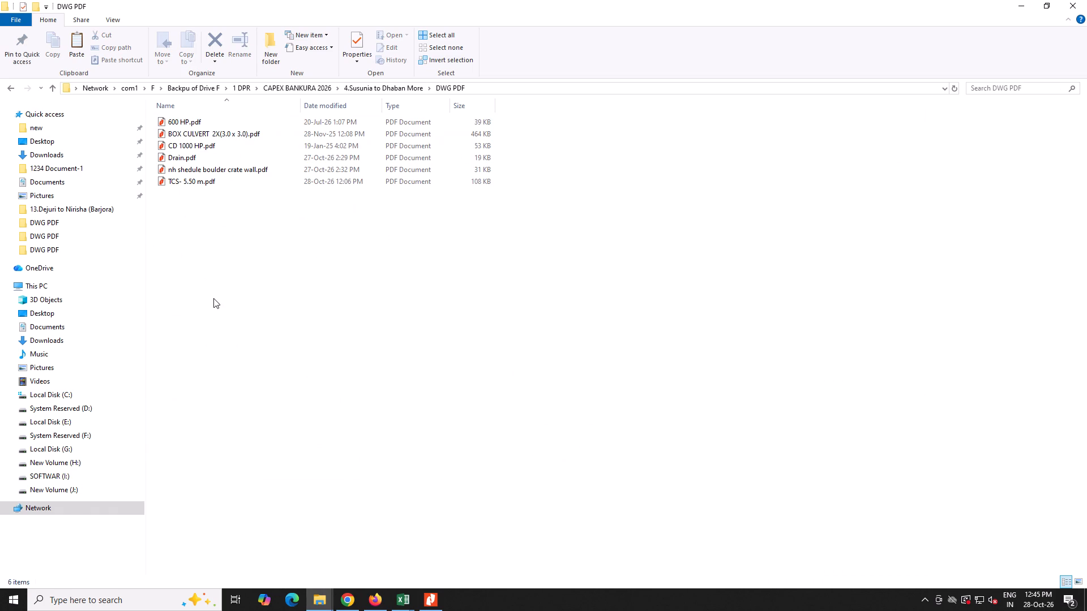
key("ctrl+v")
Return to the 4.Susunia to Dhaban More folder and select the Report2 .xlsm workbook.
left_click(354, 85)
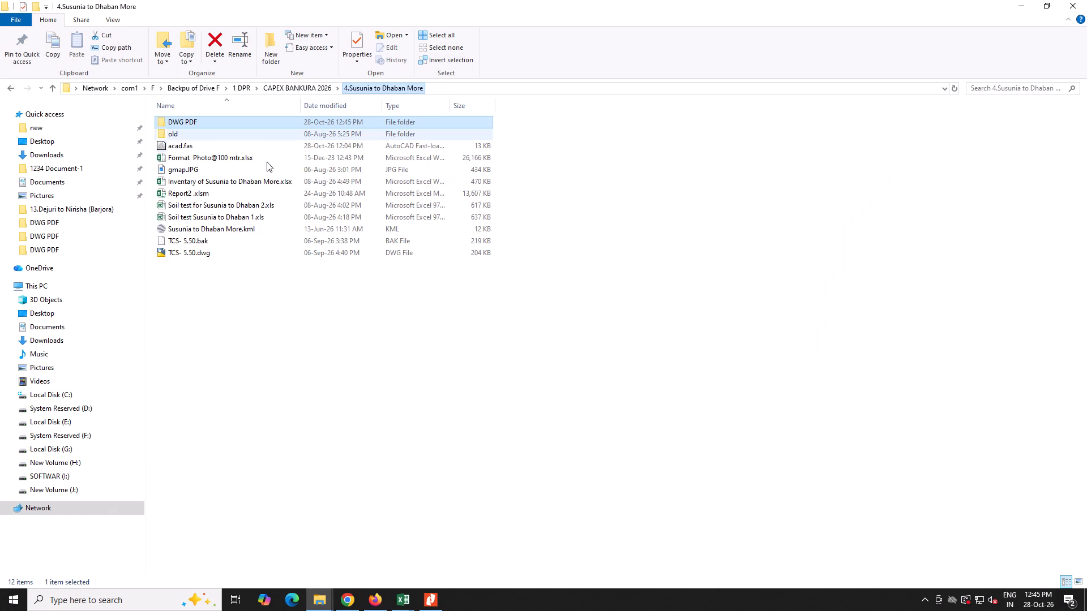
left_click(207, 196)
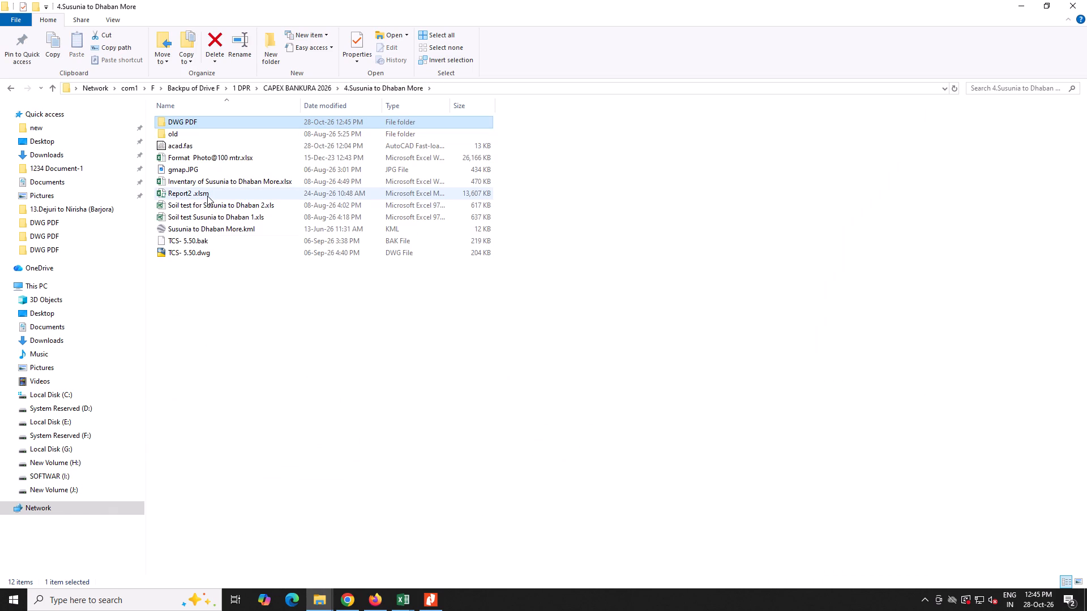
left_click(207, 196)
Switch to the open gis_ban - 2.xls workbook in Excel and close it.
left_click(399, 598)
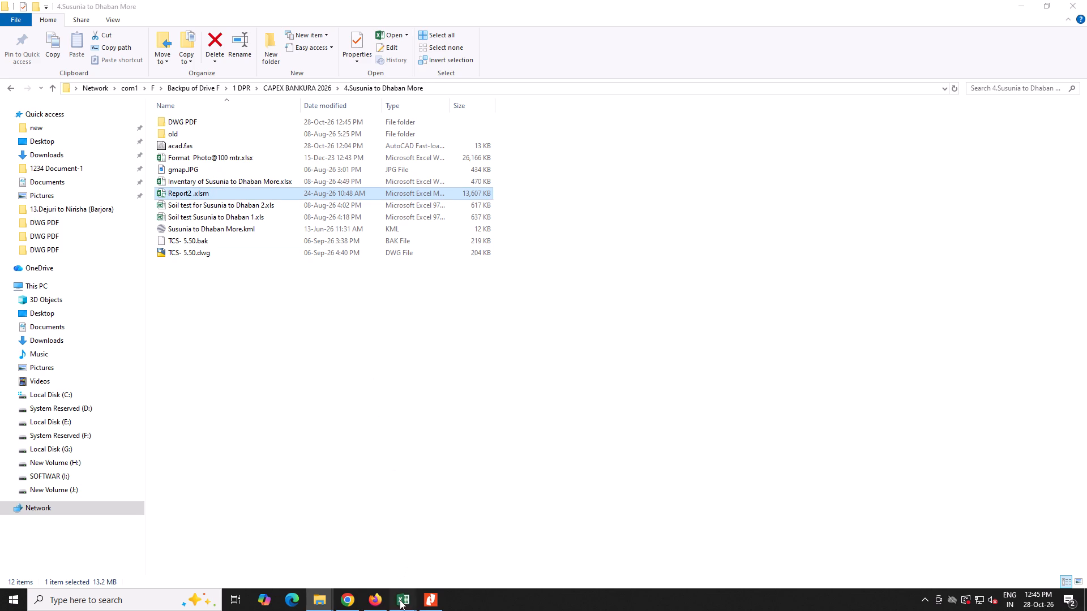
left_click(350, 552)
left_click(343, 388)
left_click(1086, 0)
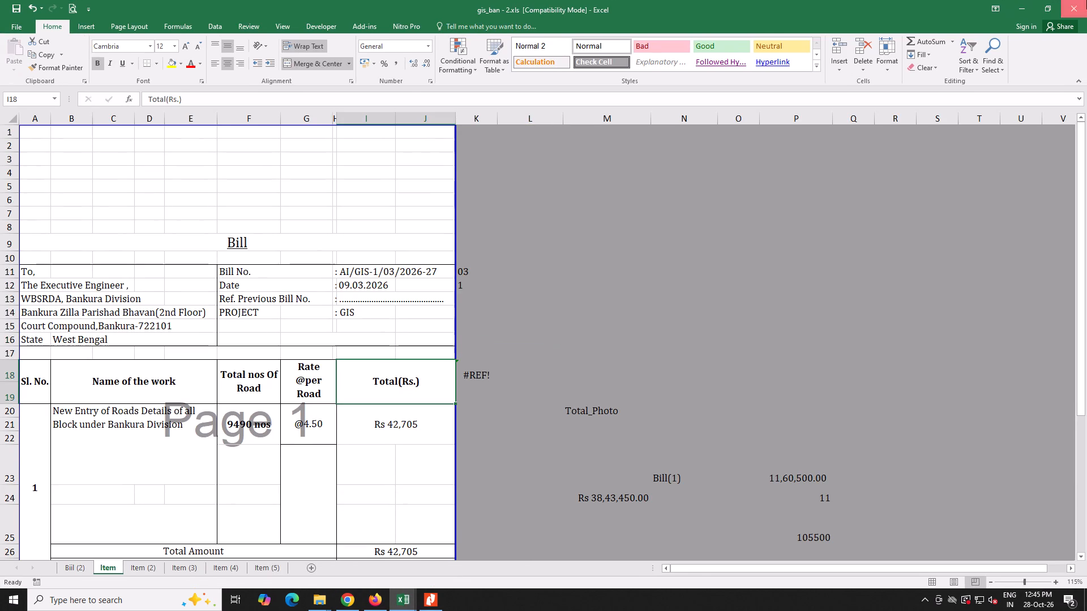
left_click(558, 321)
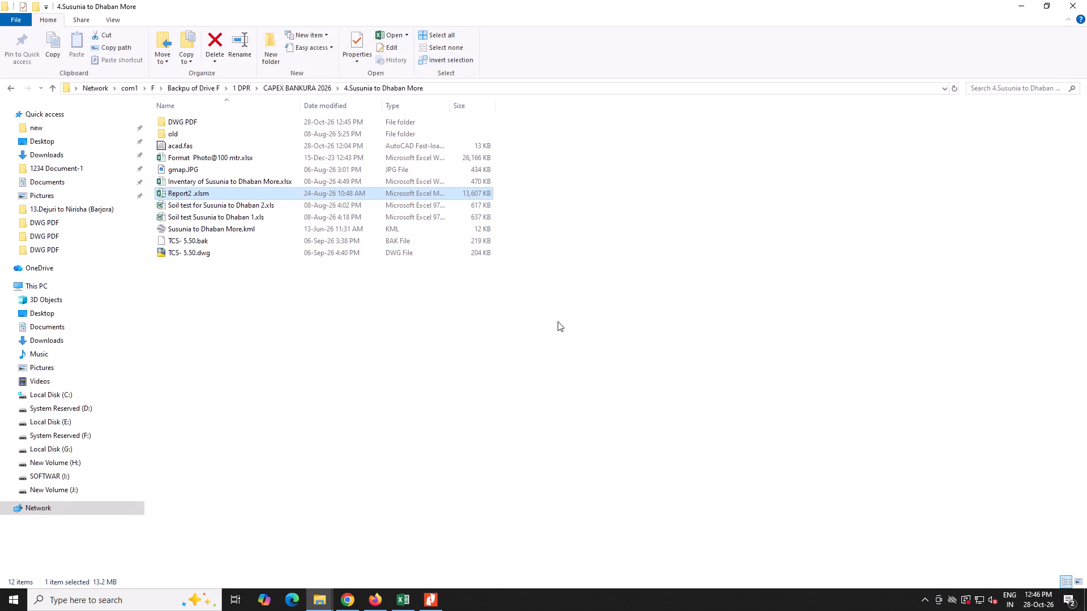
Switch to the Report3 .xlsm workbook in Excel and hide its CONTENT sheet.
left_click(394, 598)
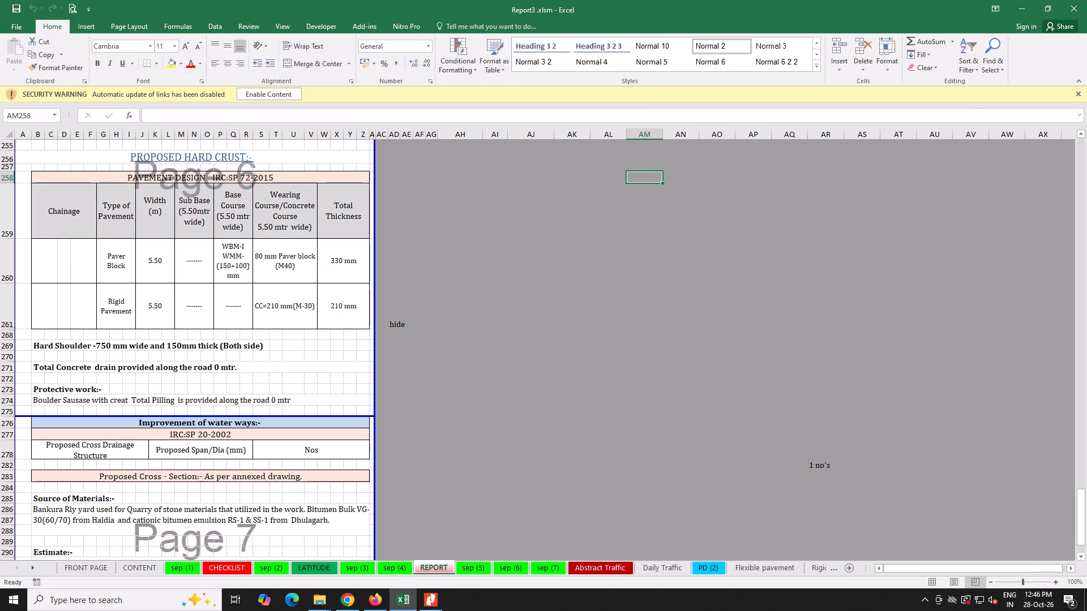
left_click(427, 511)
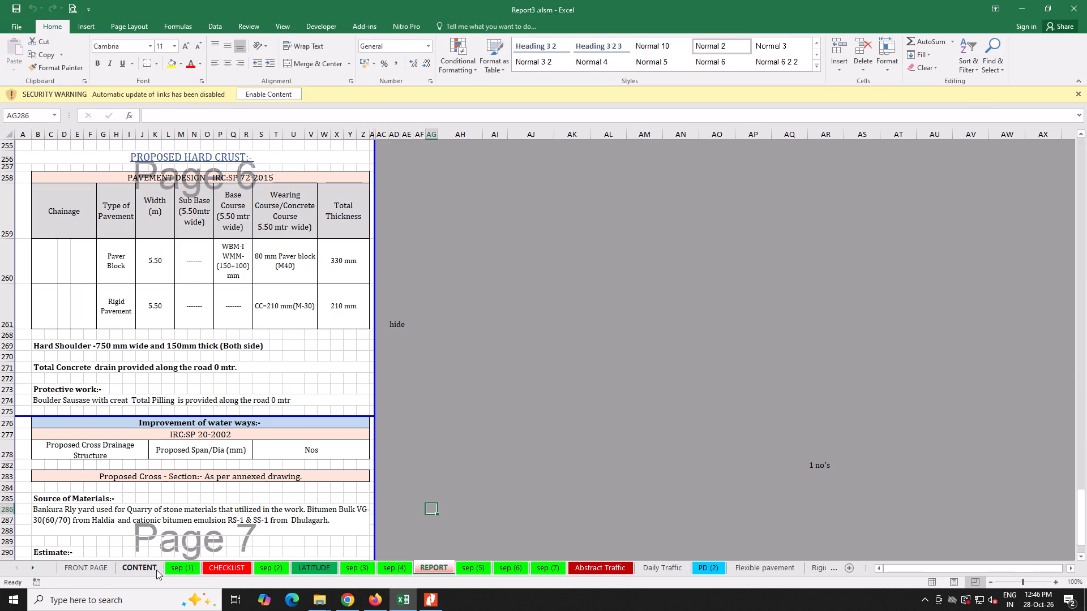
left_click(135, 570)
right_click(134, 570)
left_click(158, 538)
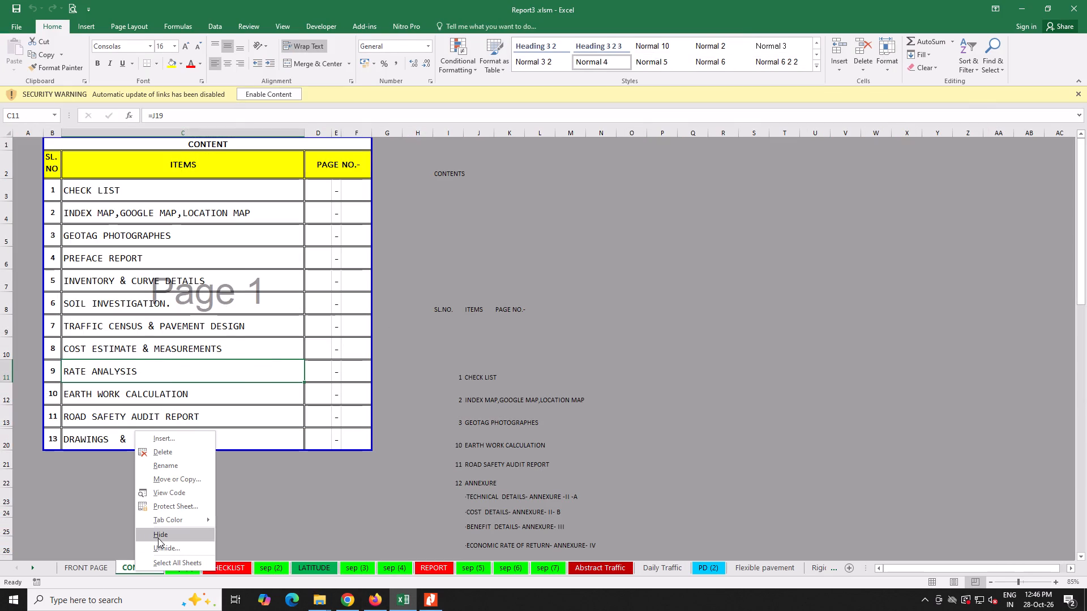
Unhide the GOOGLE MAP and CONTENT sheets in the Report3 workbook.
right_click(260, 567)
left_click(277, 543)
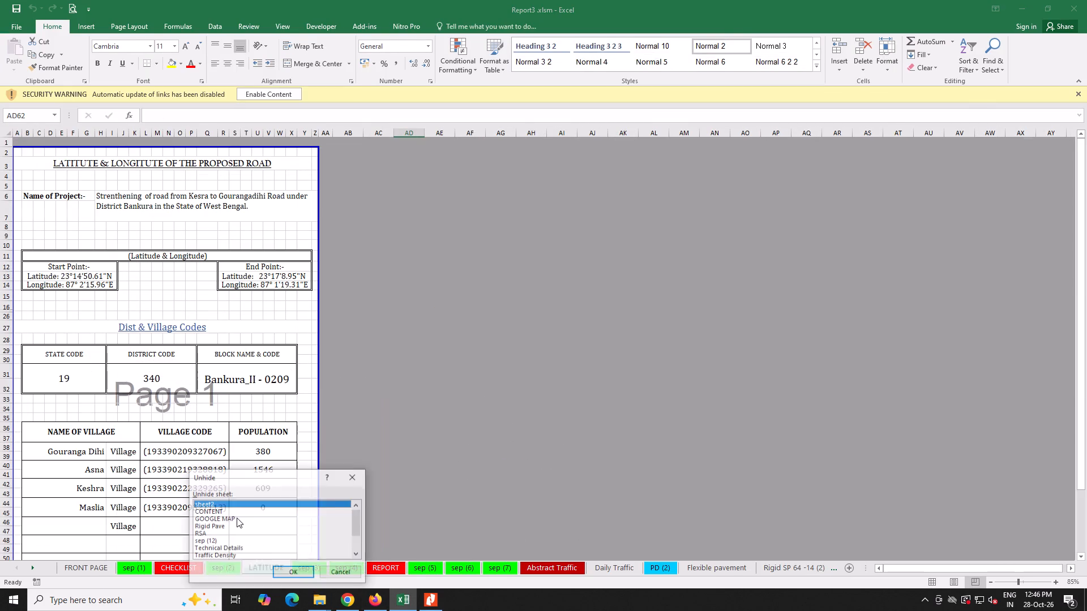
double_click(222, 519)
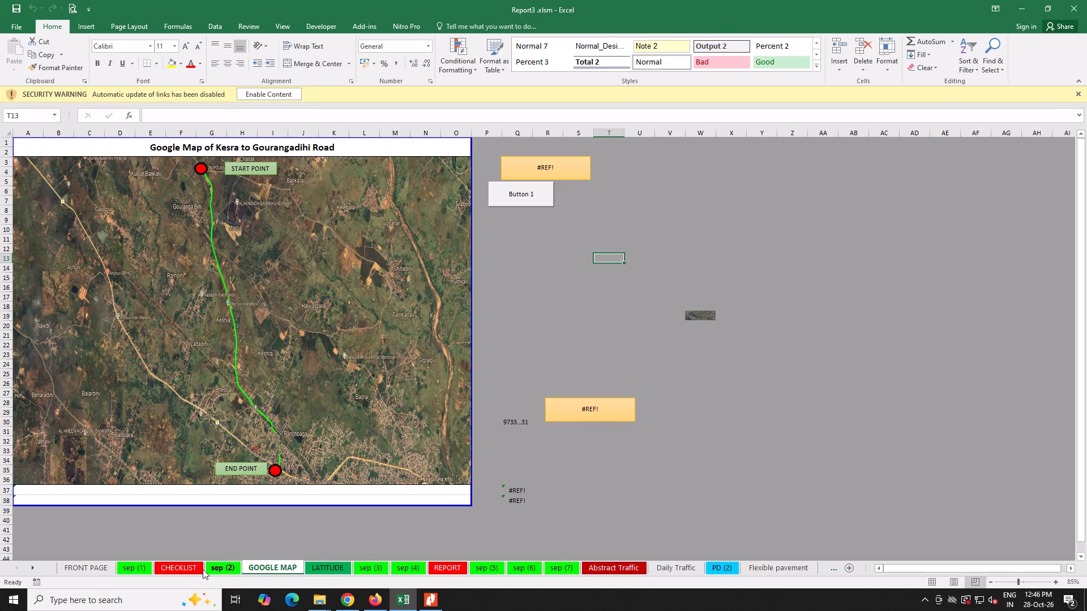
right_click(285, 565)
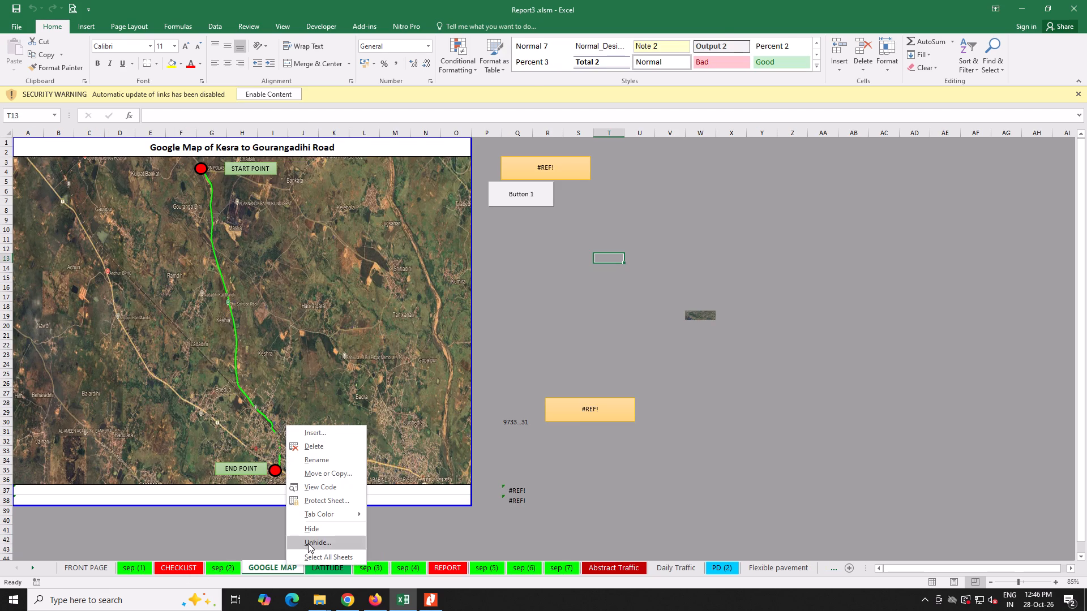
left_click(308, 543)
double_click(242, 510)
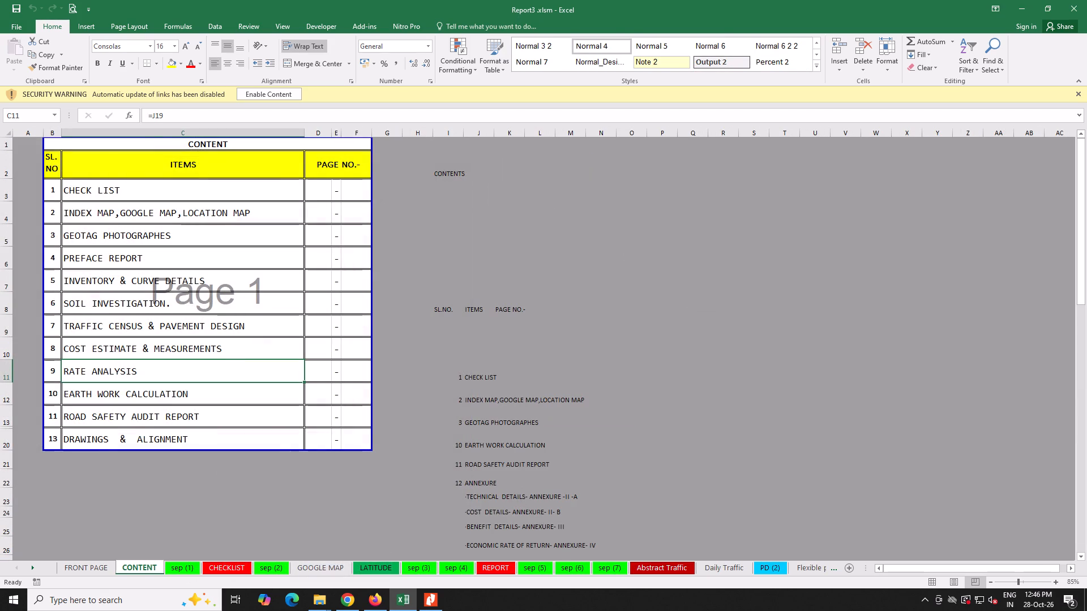
Look over the FRONT PAGE sheet and the remaining sheets, then close Report3 .xlsm without saving its changes.
left_click(79, 565)
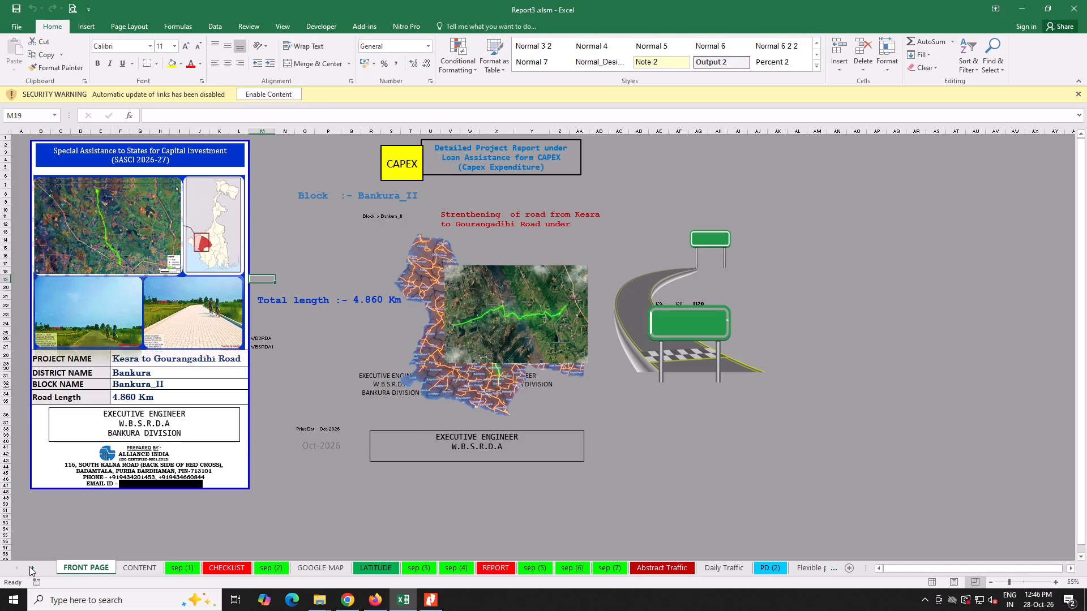
left_click(35, 566)
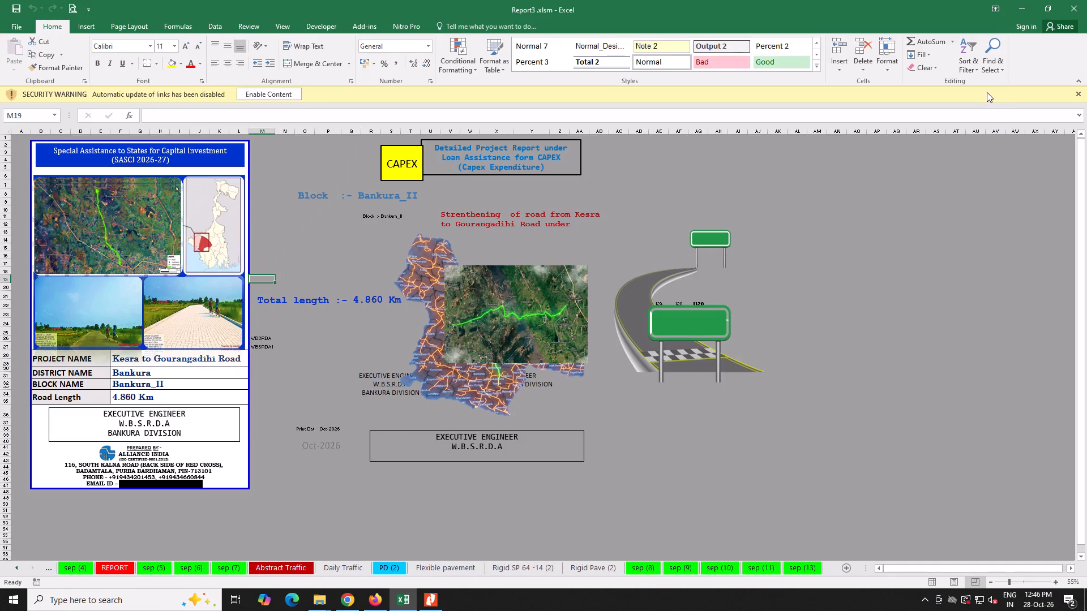
left_click(1084, 6)
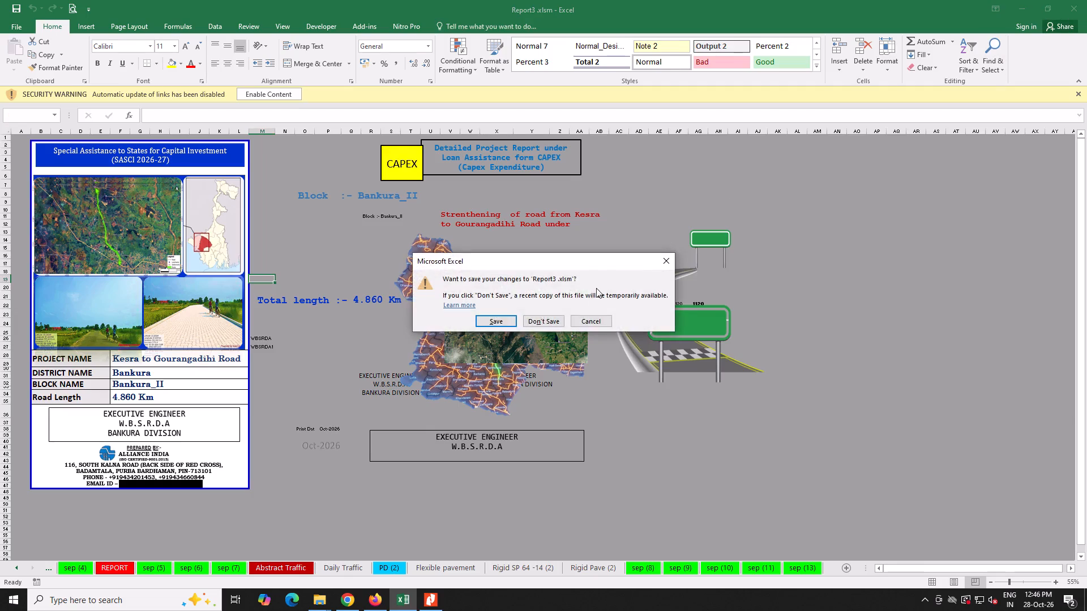
left_click(553, 320)
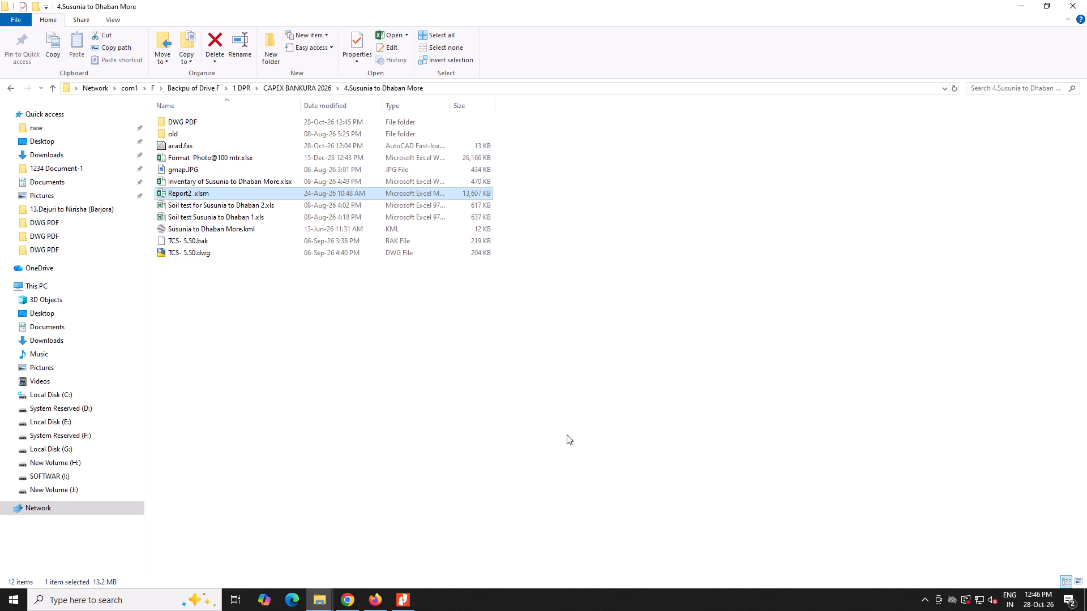
Open Report2 .xlsm from the 4.Susunia to Dhaban More folder and dismiss the Office activation wizard.
double_click(224, 193)
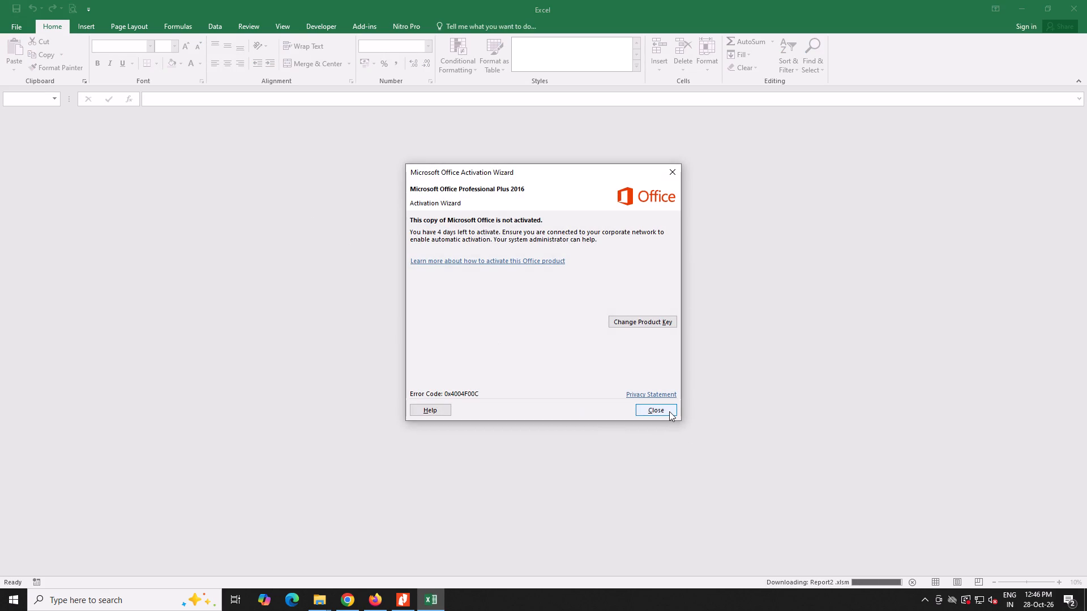
left_click(669, 411)
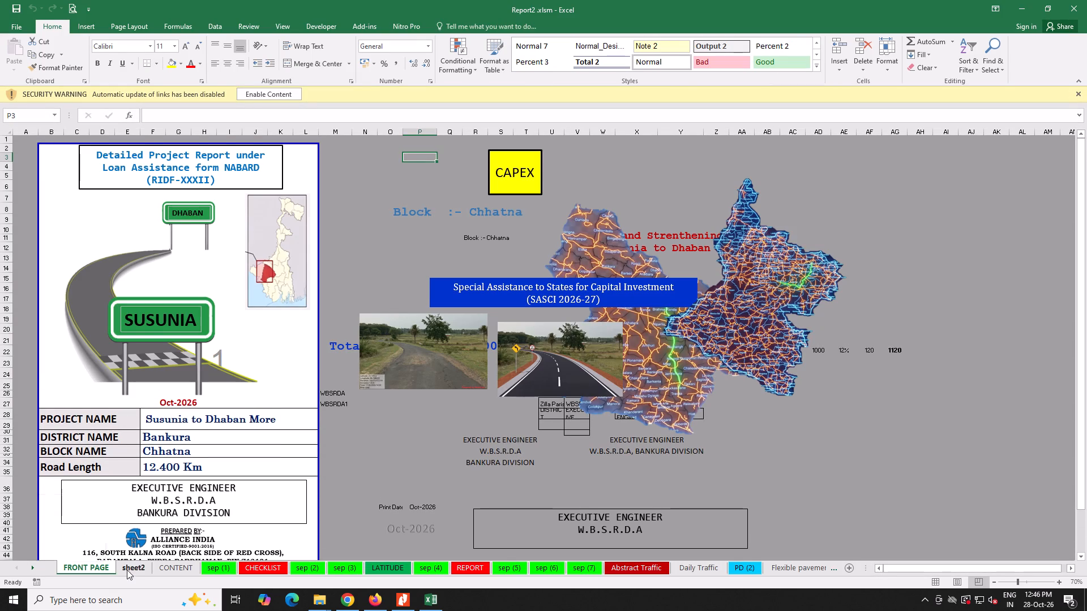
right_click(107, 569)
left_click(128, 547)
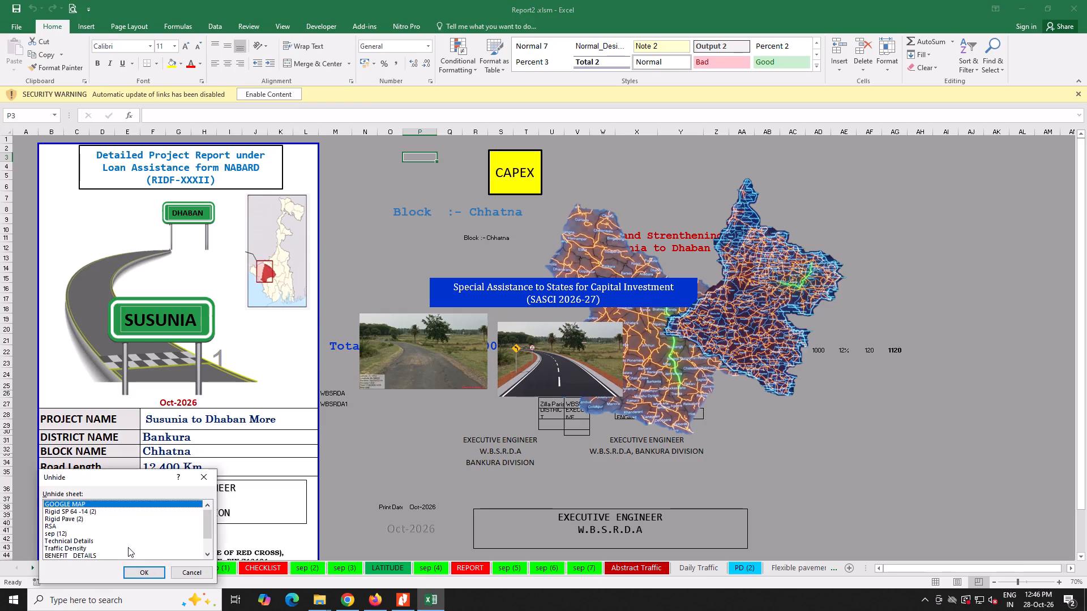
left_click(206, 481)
Move the NABARD (RIDF-XXXII) title text box off the FRONT PAGE cover into the empty area beside it, around columns N to U.
left_click(256, 182)
left_click(279, 164)
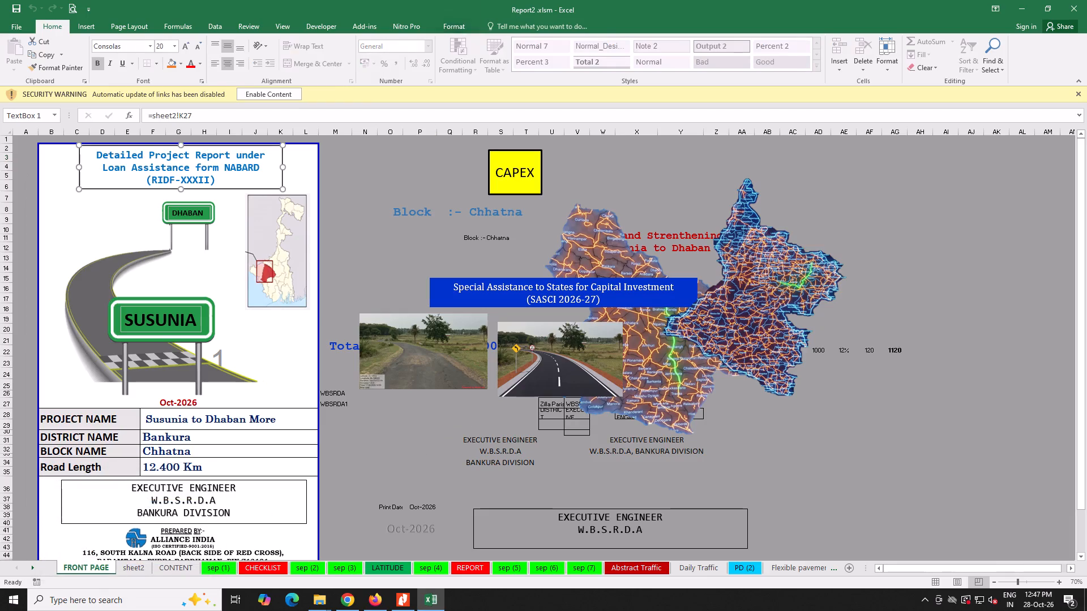
left_click_drag(279, 160, 558, 150)
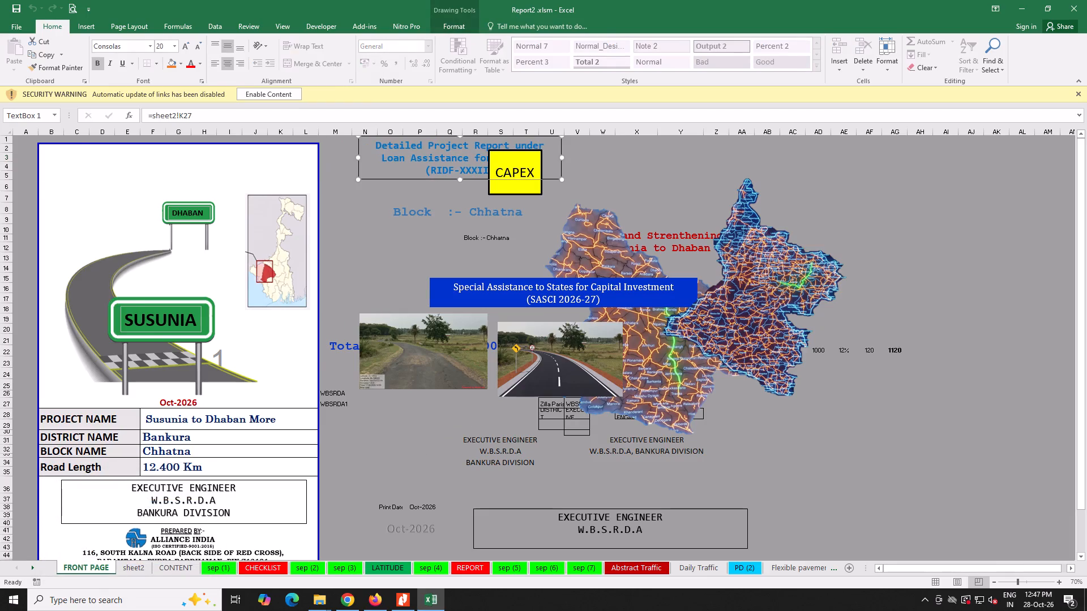
scroll(358, 432, "down", 4)
scroll(358, 432, "up", 2)
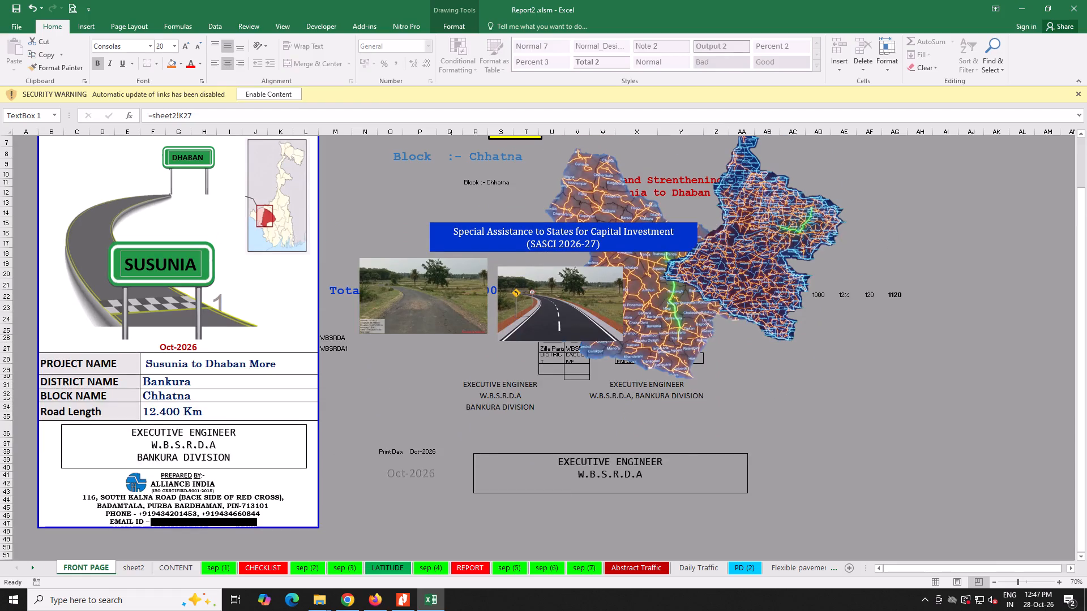
Open the CHECKLIST sheet and review the project checklist up to its heading.
left_click(34, 569)
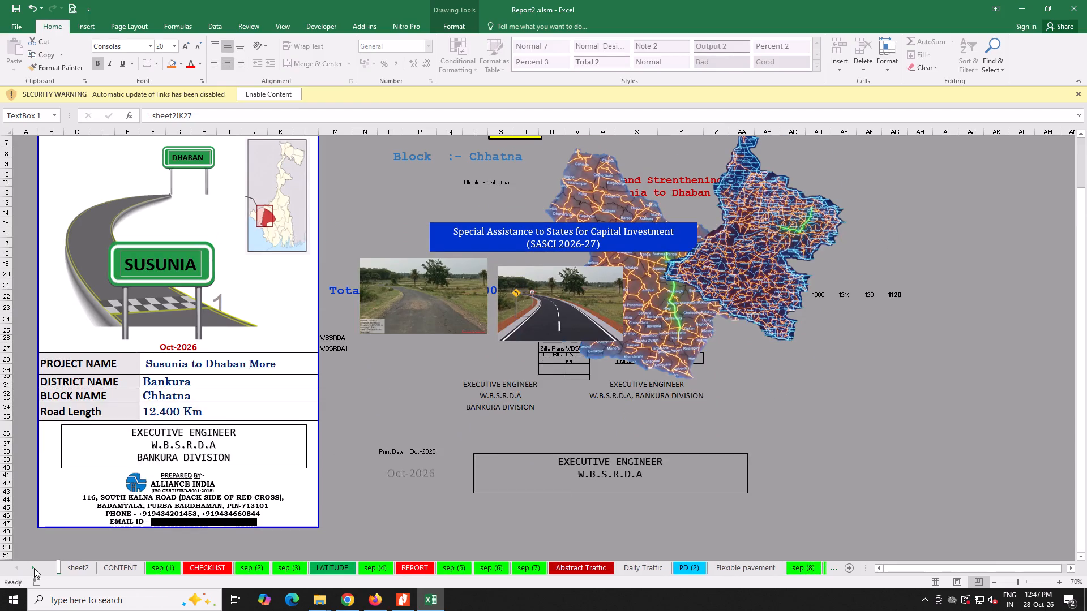
left_click(192, 567)
scroll(194, 541, "up", 2)
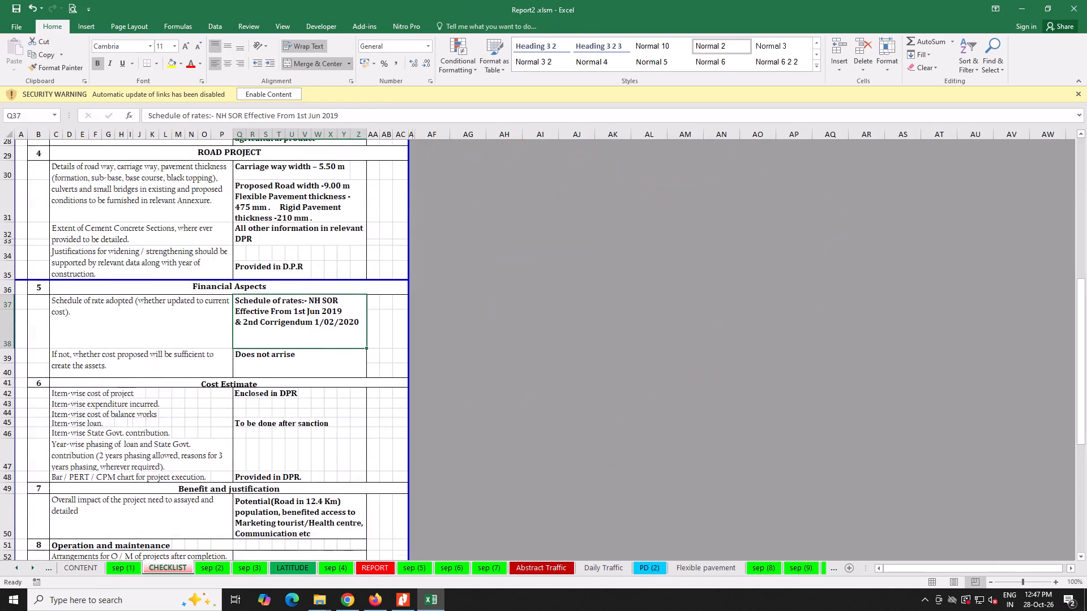
scroll(194, 541, "up", 12)
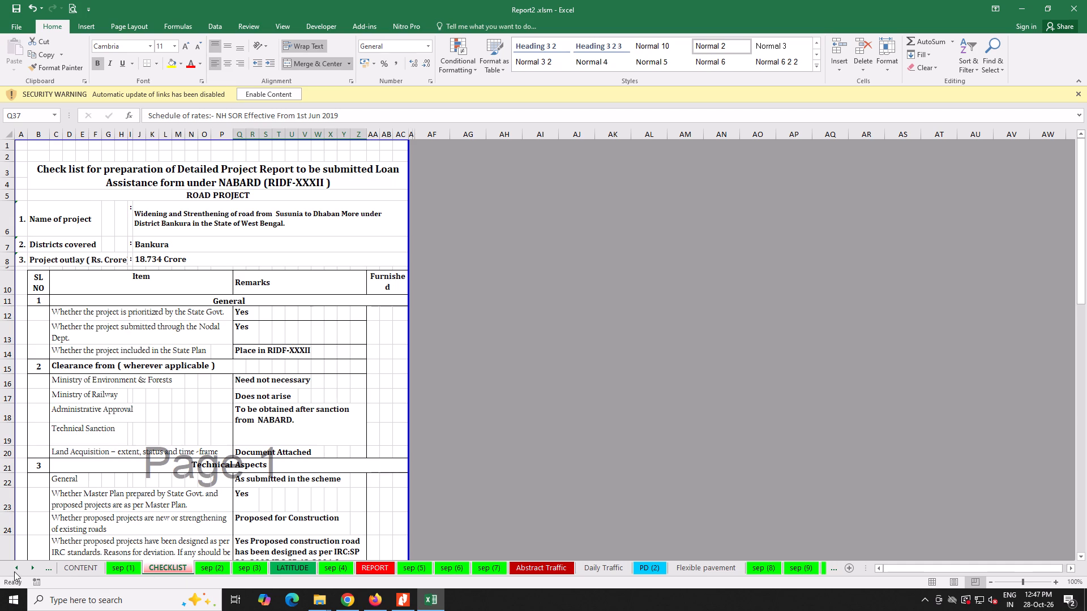
left_click_drag(14, 571, 20, 573)
Minimize the Report2 workbook and the project folder window, and close the Downloads folder window.
left_click(1017, 0)
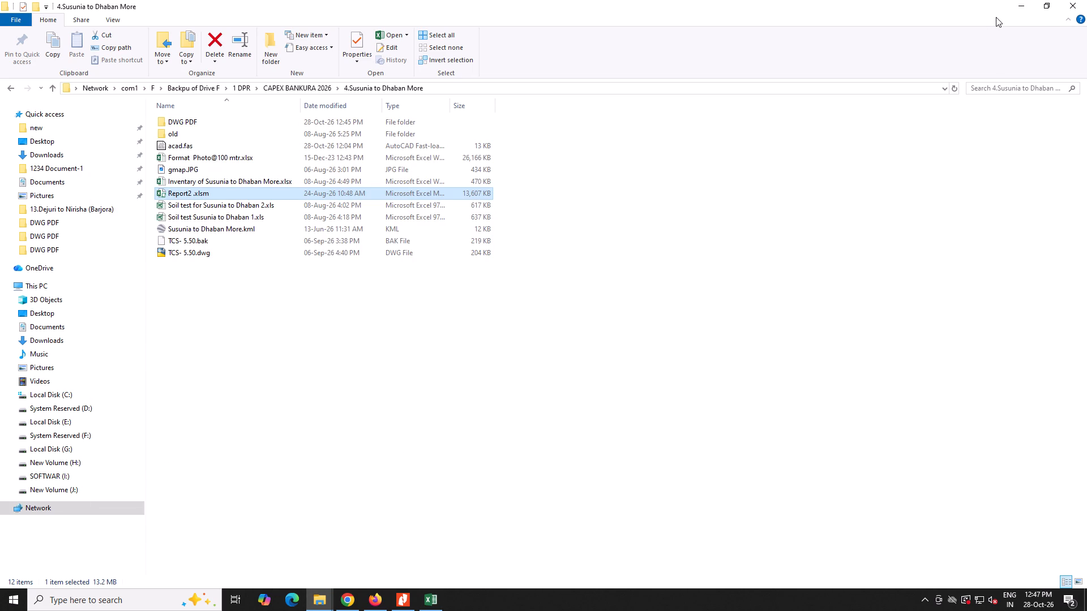
left_click(1026, 1)
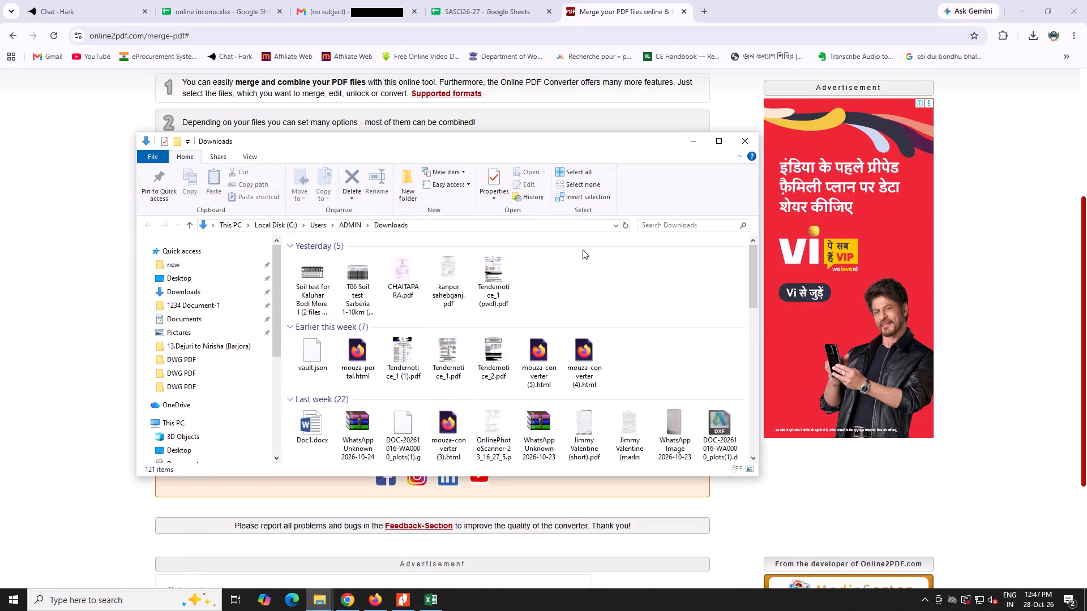
left_click(744, 139)
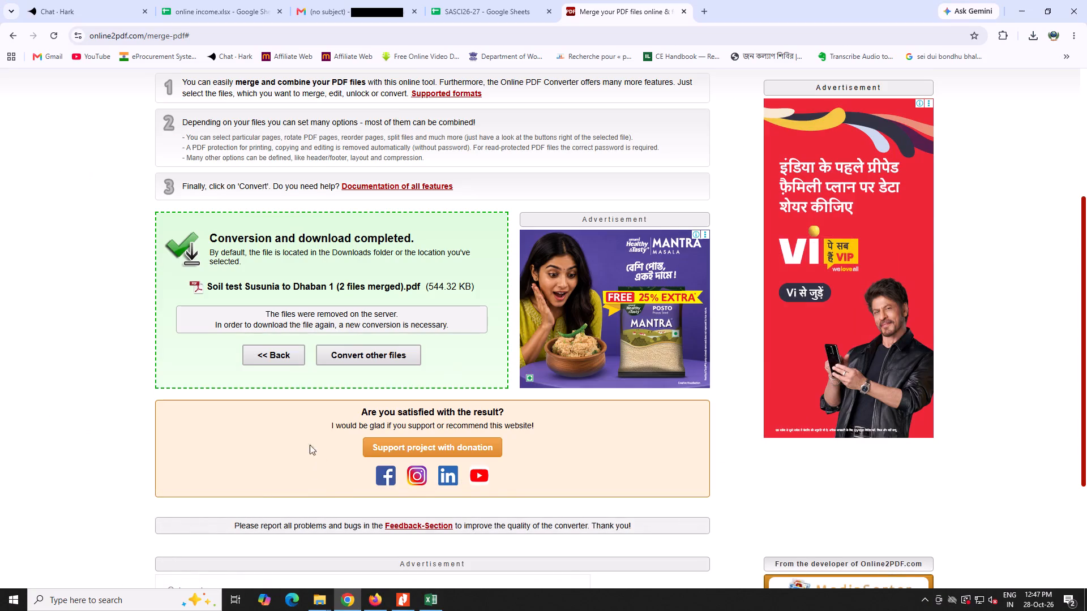
Bring the 4.Susunia to Dhaban More folder window back to the front in File Explorer.
left_click(373, 598)
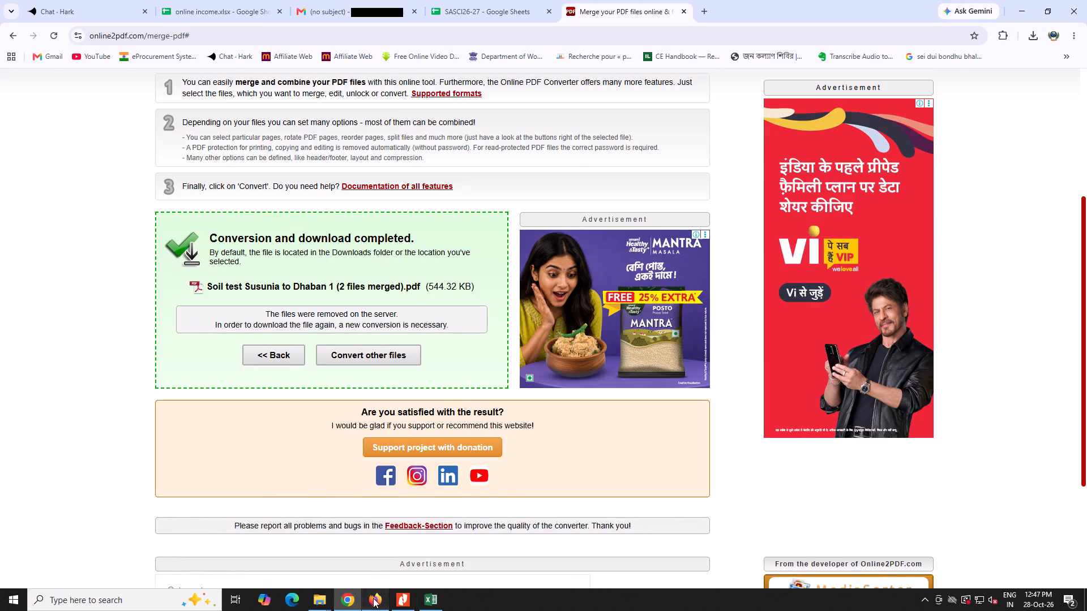
left_click(373, 598)
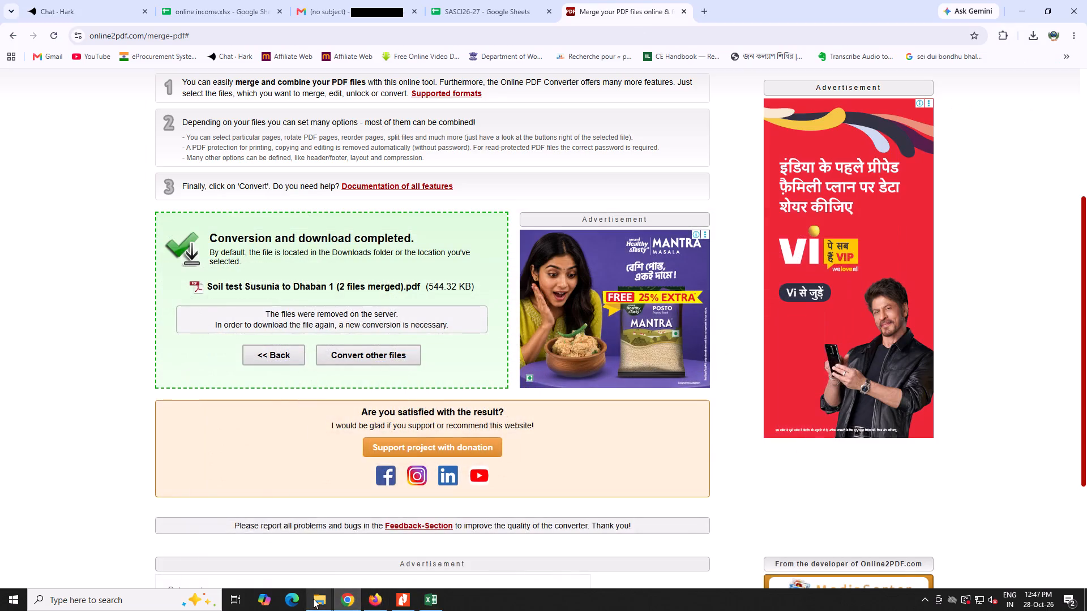
left_click(314, 599)
left_click(279, 573)
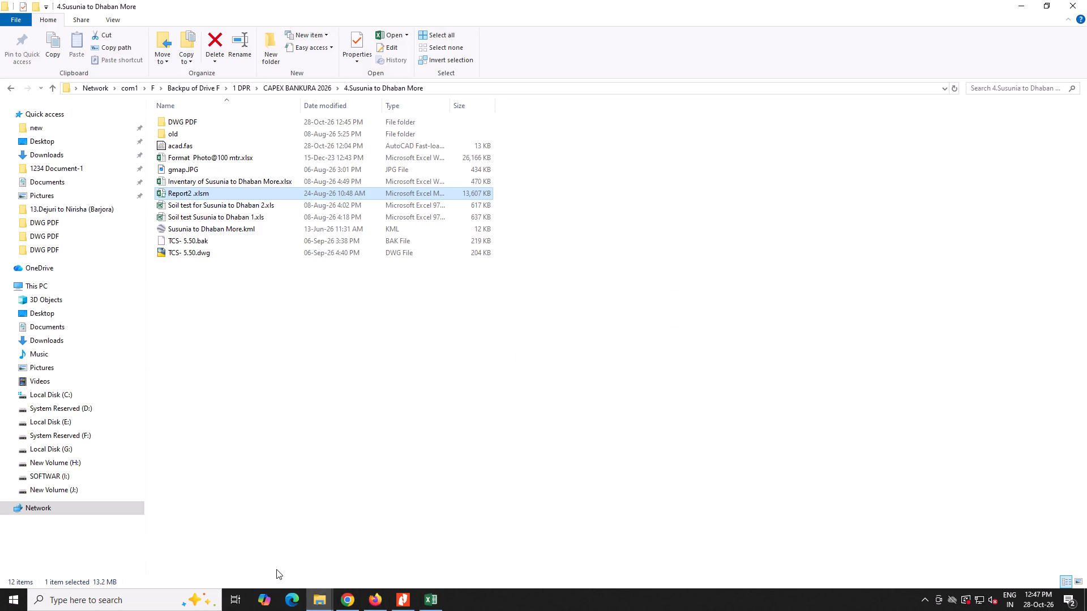
Switch to the Report2 workbook in Excel and go to the Project Send by entry on sheet2.
left_click(433, 595)
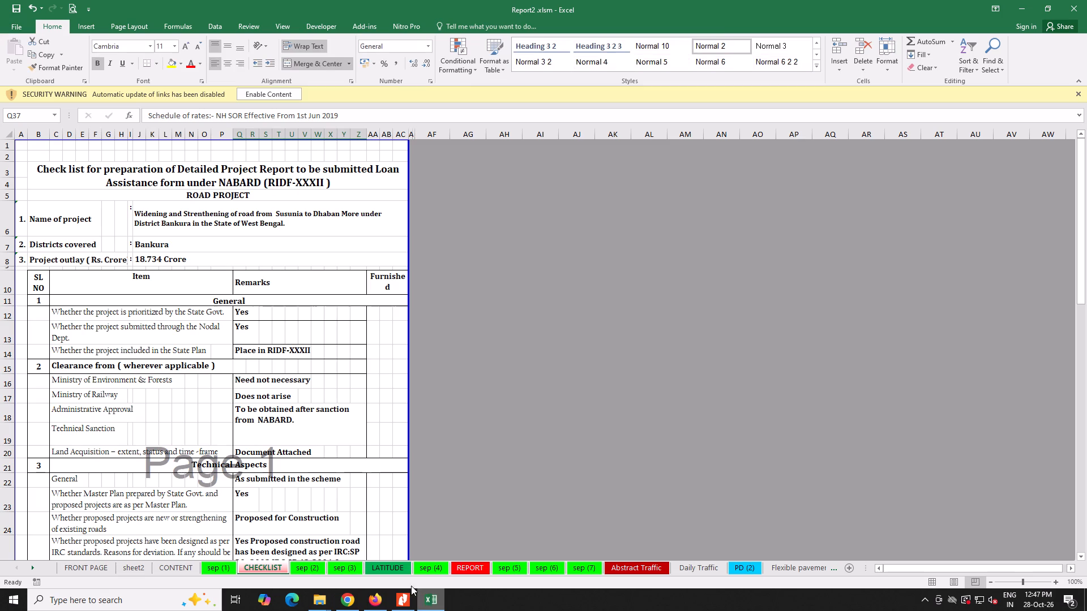
left_click(135, 573)
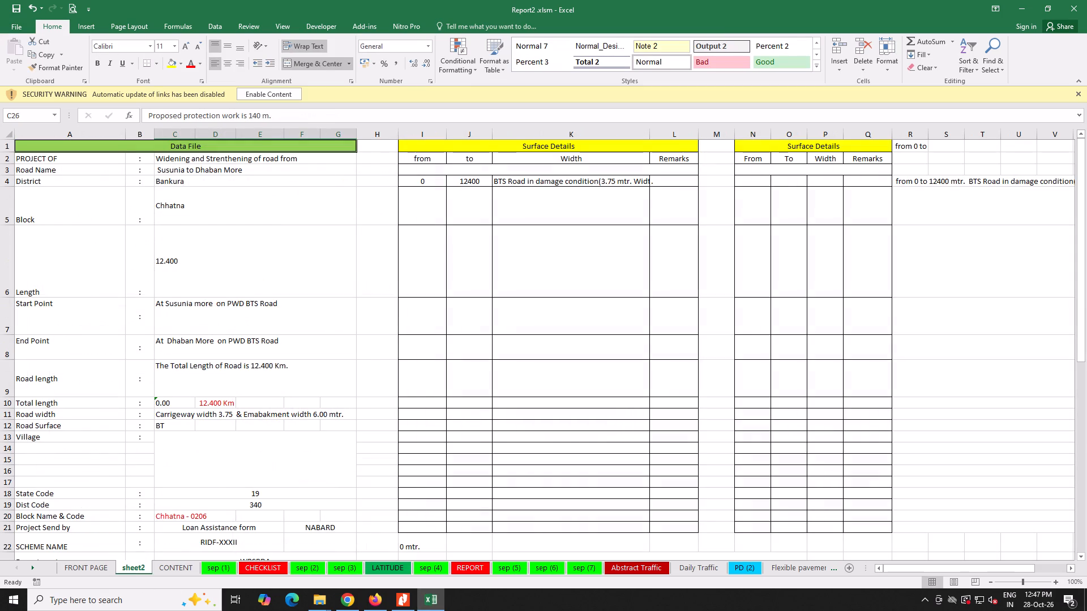
scroll(208, 411, "down", 3)
left_click(229, 285)
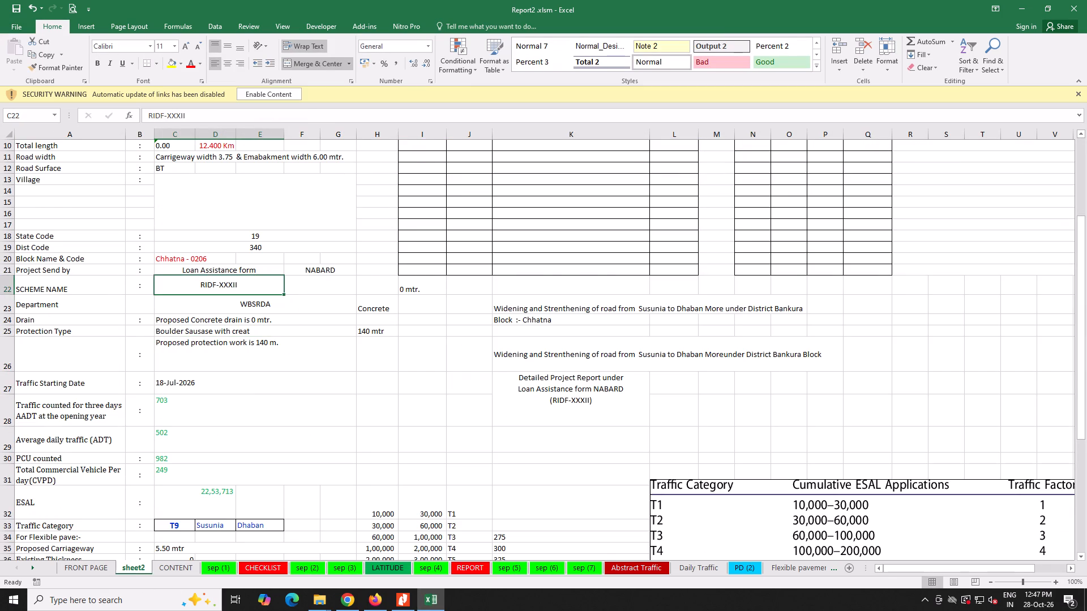
left_click(281, 267)
left_click(267, 283)
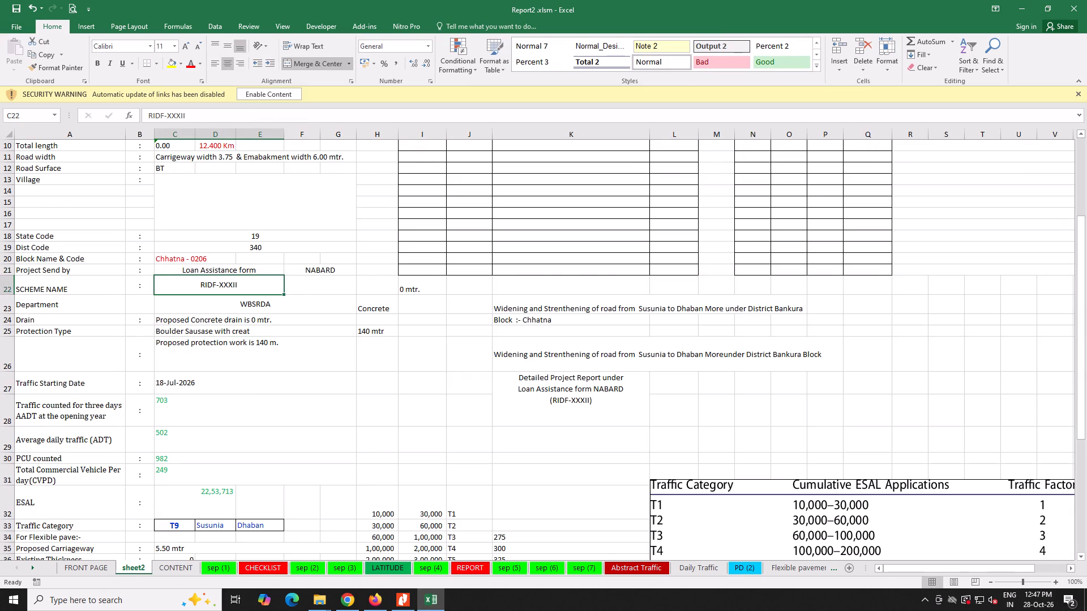
left_click(257, 270)
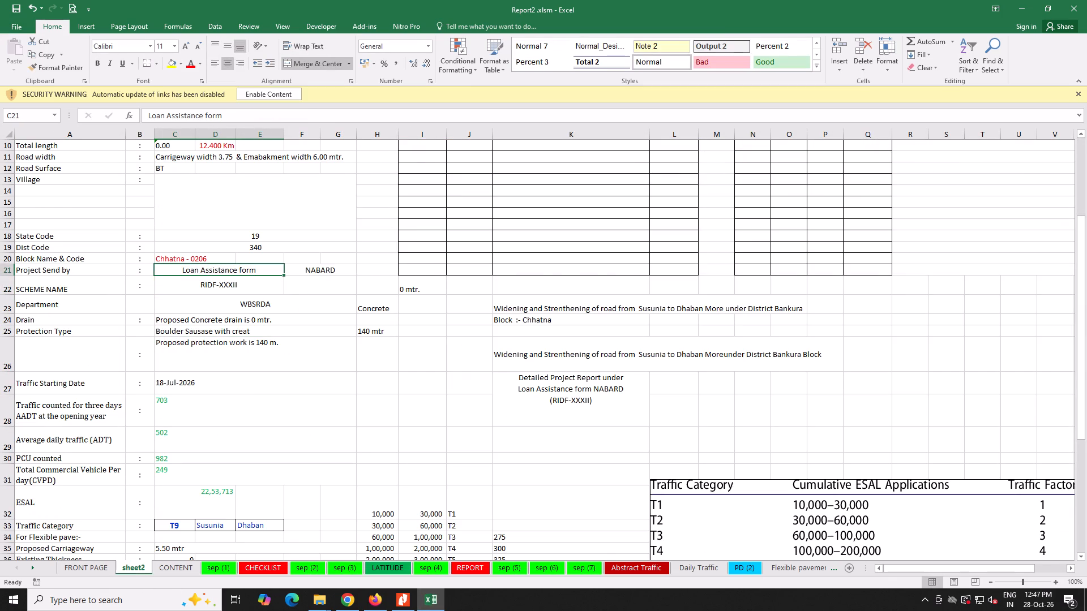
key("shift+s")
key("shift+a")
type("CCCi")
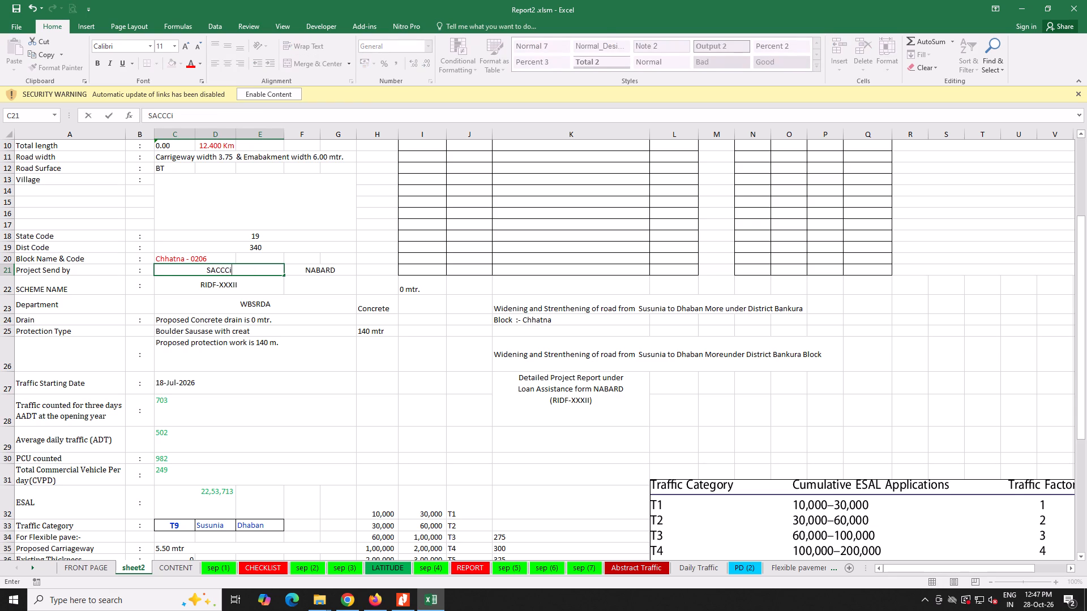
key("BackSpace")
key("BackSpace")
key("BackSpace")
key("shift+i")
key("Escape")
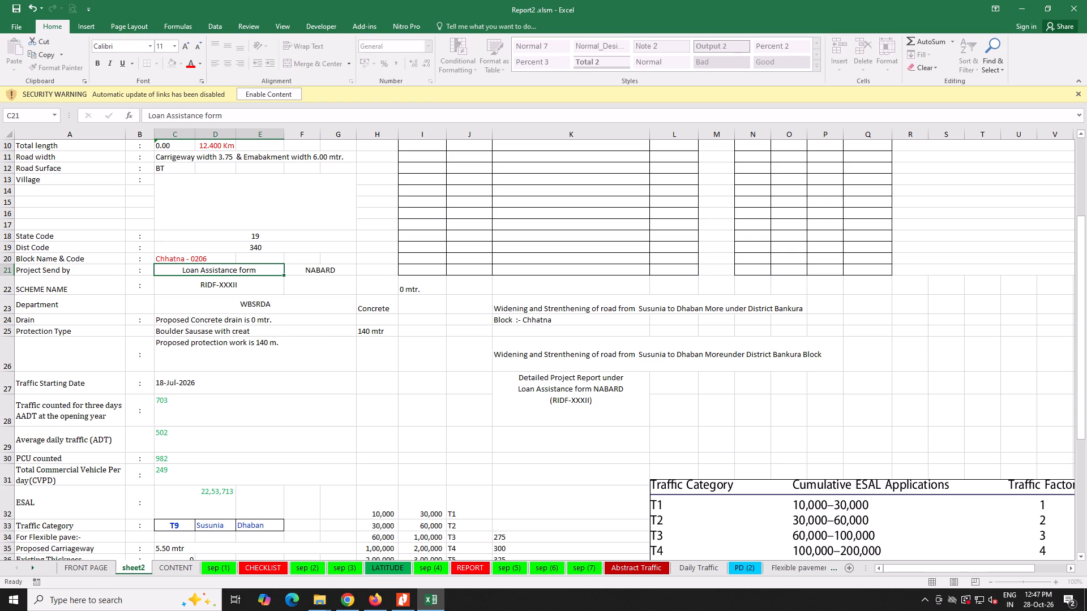
Set the two Project Send by entries in row 21 of sheet2 to SASCI and 2026-27.
type("SASC")
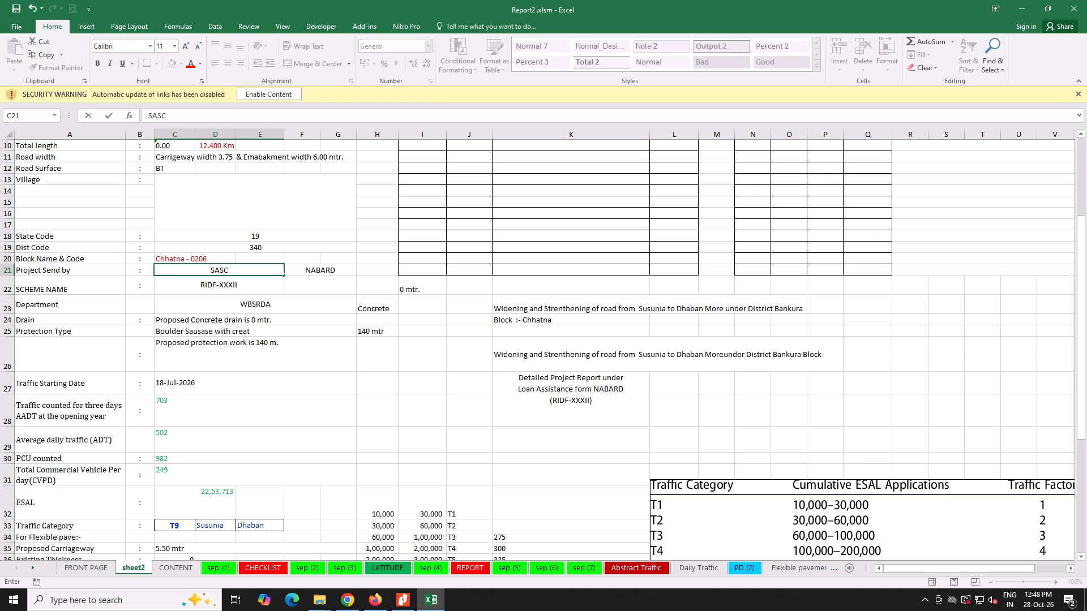
key("shift+i")
left_click(341, 265)
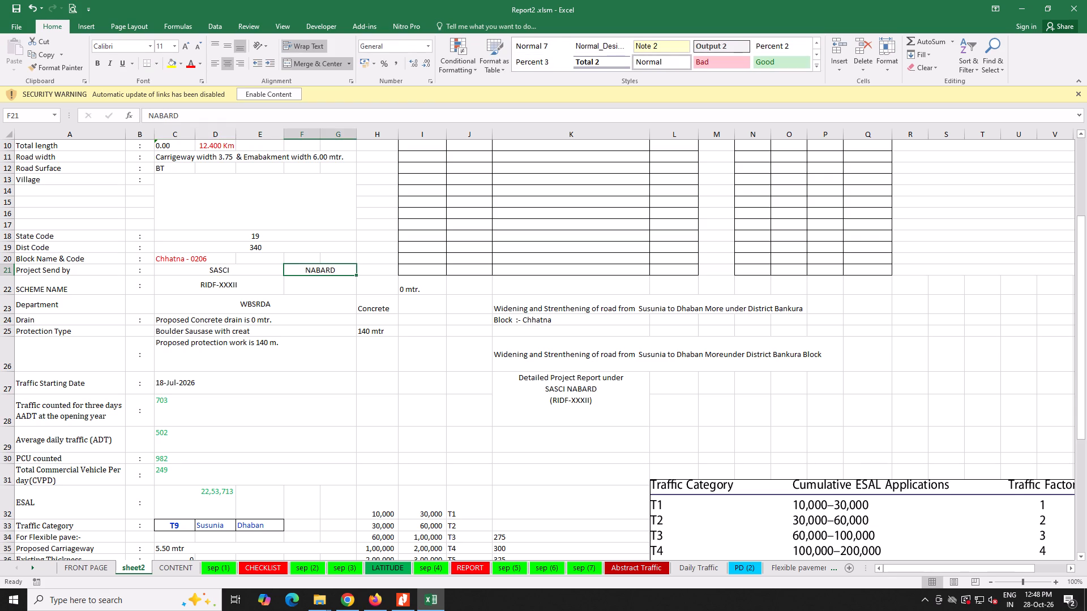
type("2026-27")
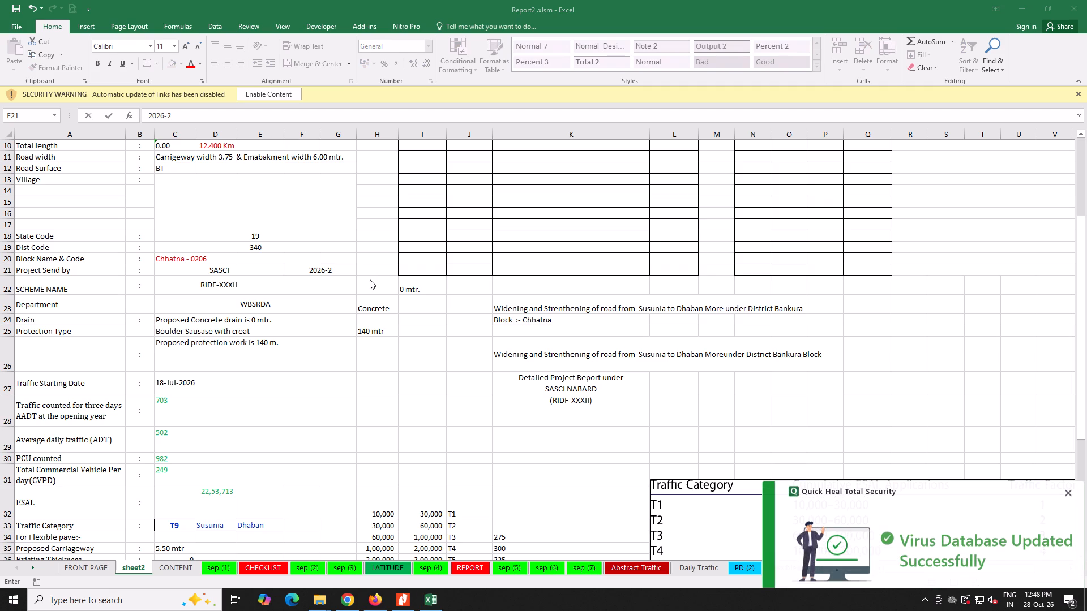
left_click(345, 266)
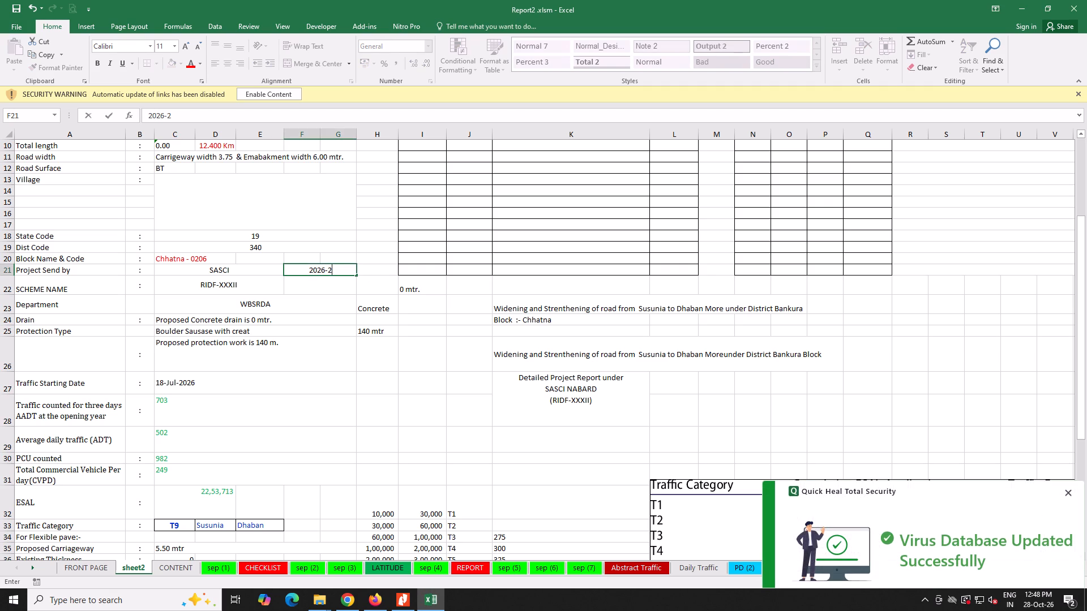
key("7")
Set the SCHEME NAME entry in row 22 of sheet2 to CAPEX.
left_click(251, 281)
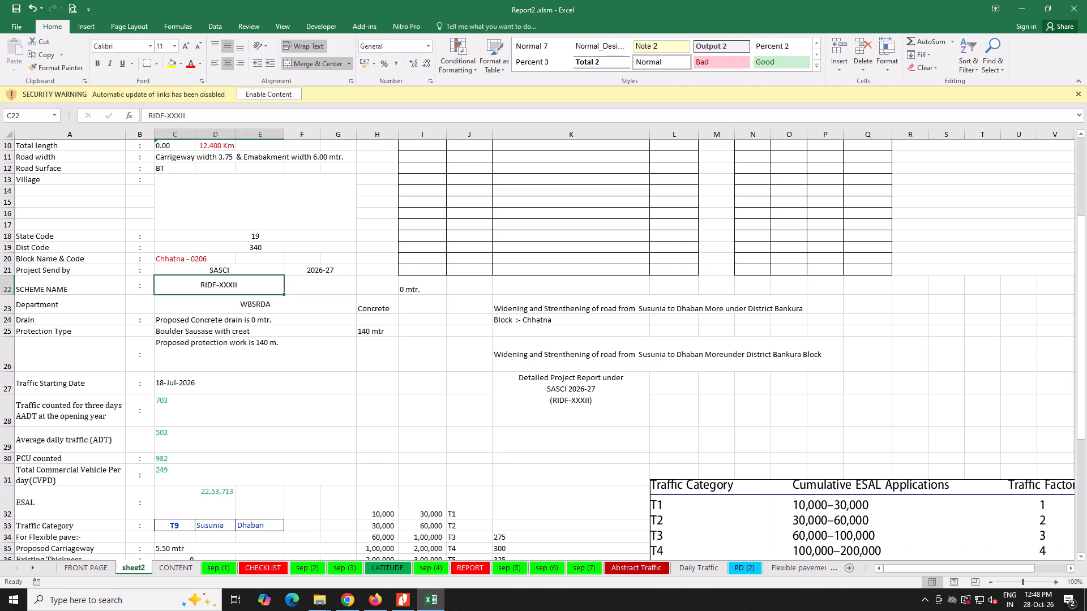
key("shift+c")
key("shift+a")
key("shift+p")
key("shift+e")
key("shift+x")
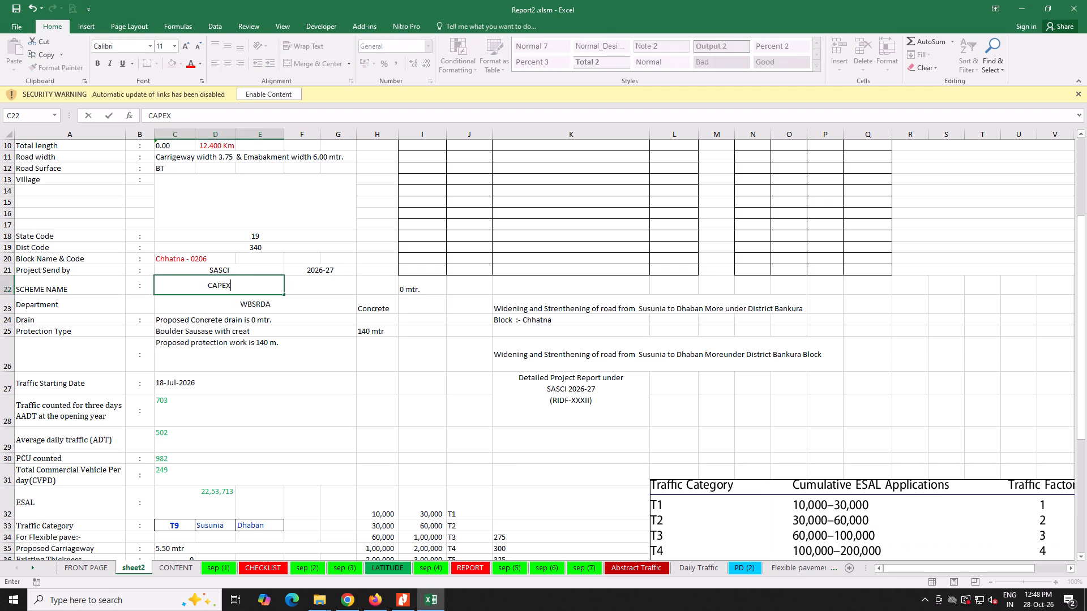
left_click(289, 411)
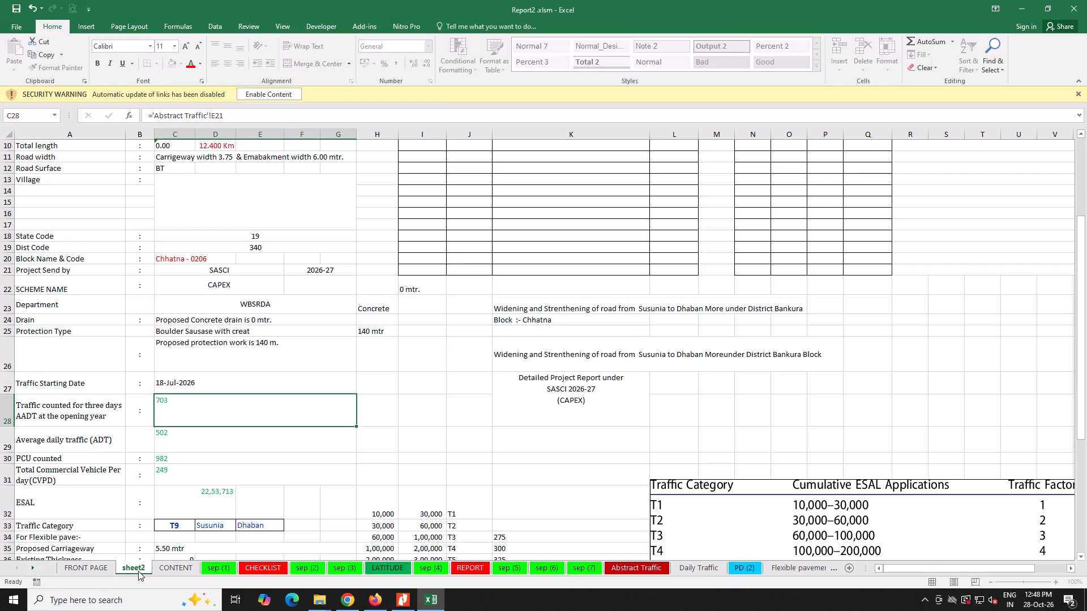
Move the Detailed Project Report title text box back onto the FRONT PAGE cover, centred above the DHABAN road sign.
left_click(82, 564)
scroll(127, 540, "up", 3)
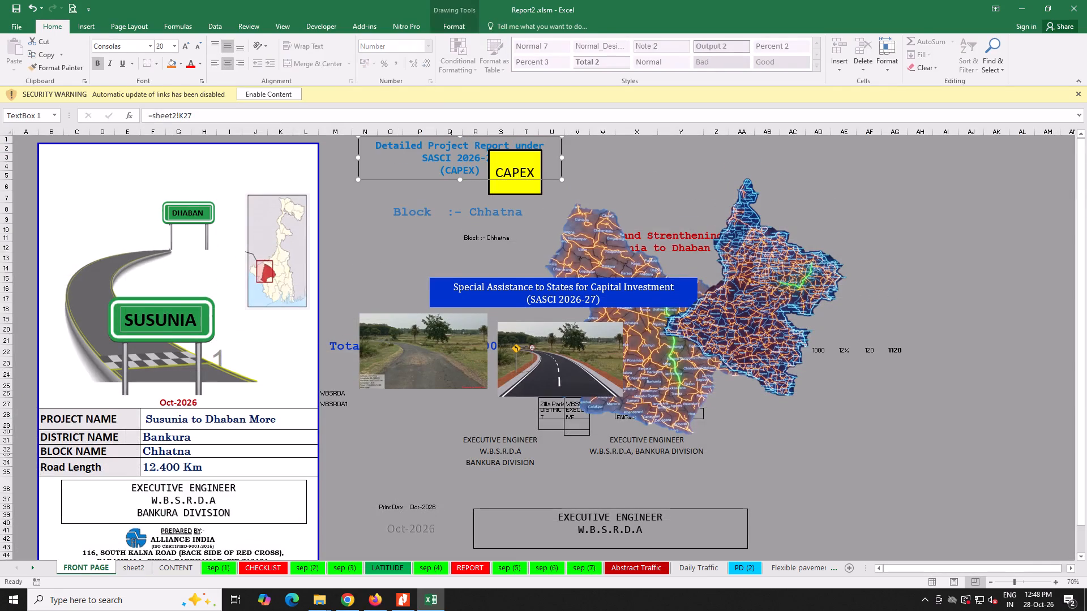
left_click_drag(413, 178, 258, 180)
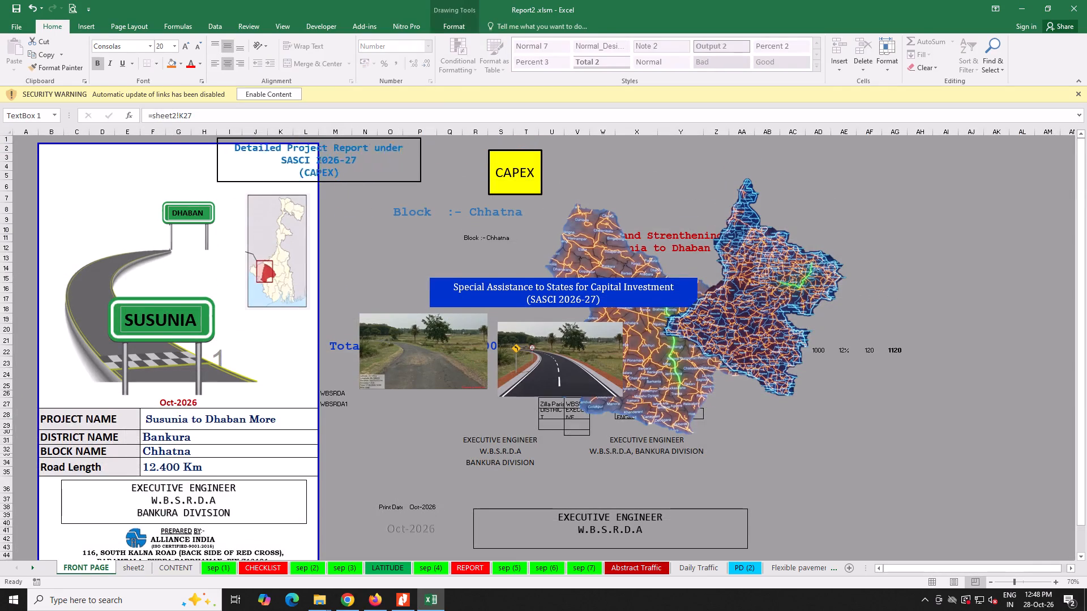
left_click_drag(258, 180, 141, 190)
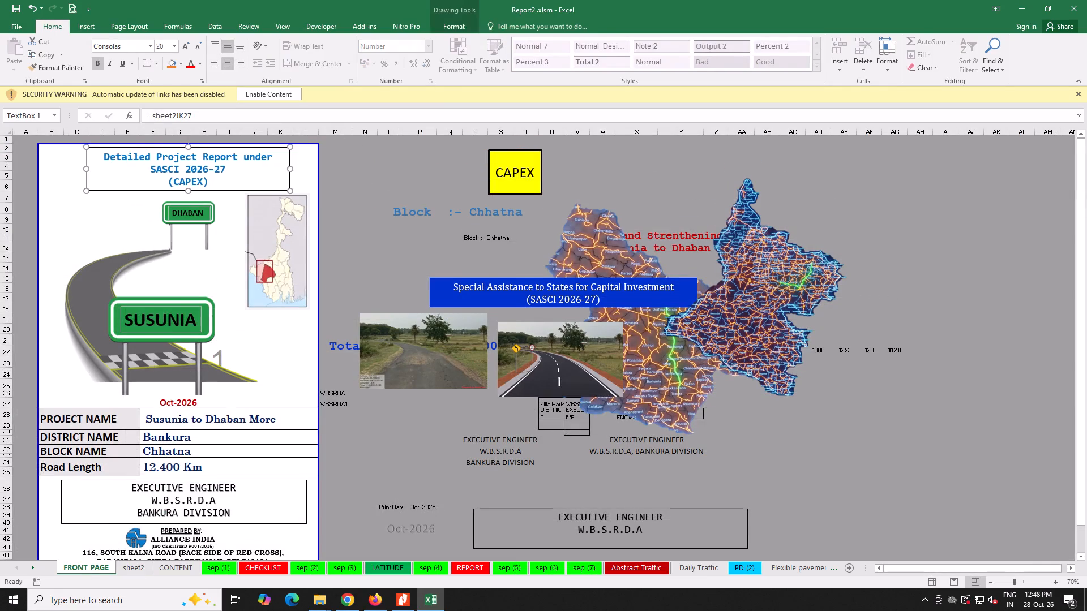
left_click(364, 437)
scroll(365, 442, "down", 4)
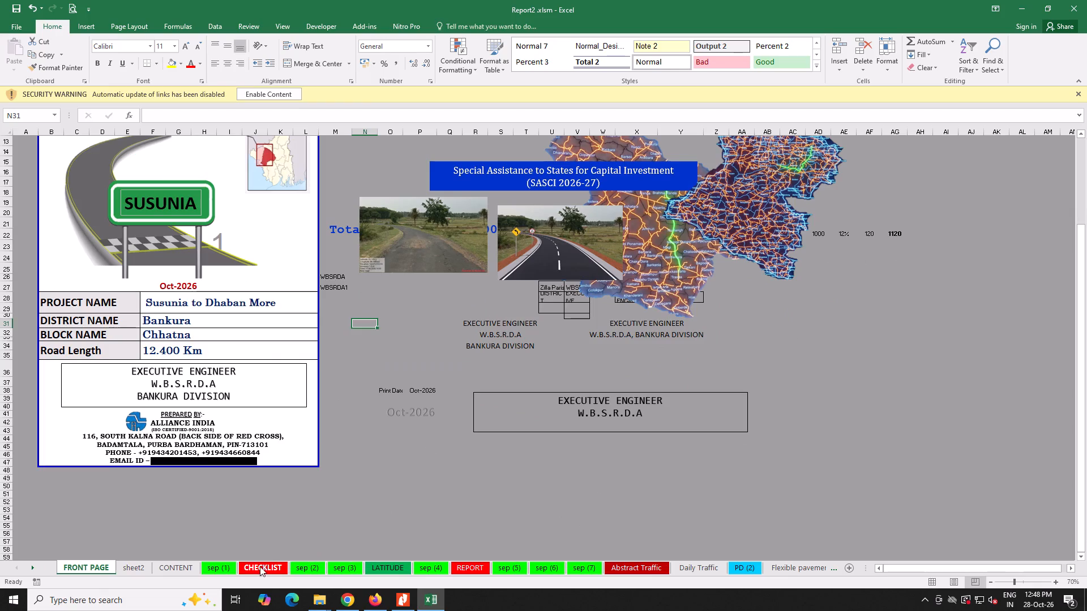
Hide sheet2, the data sheet between FRONT PAGE and CONTENT.
left_click(132, 567)
left_click(176, 564)
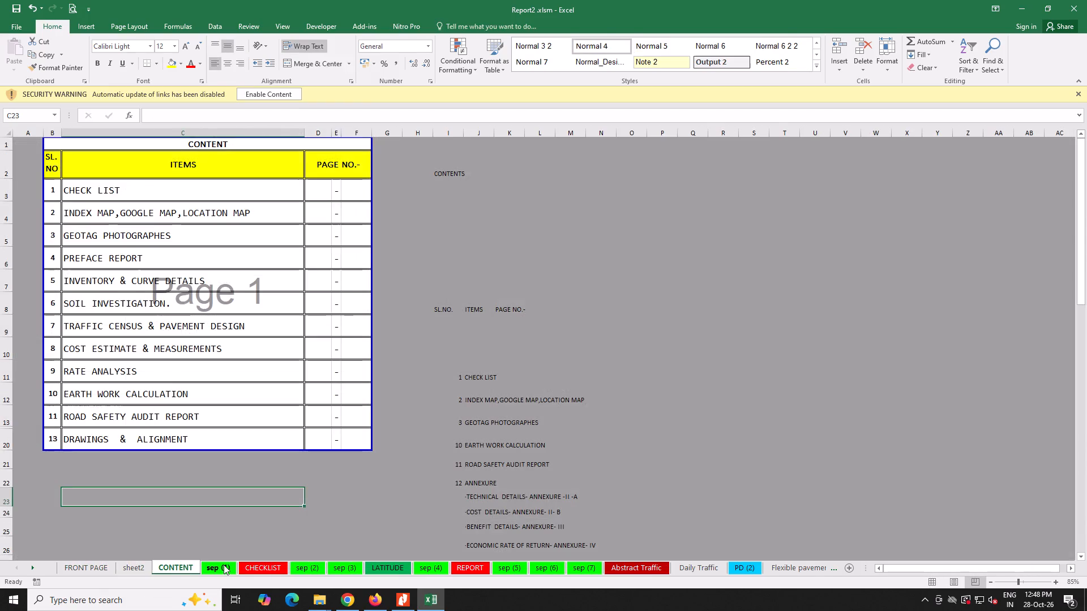
left_click(145, 567)
right_click(145, 567)
left_click(178, 524)
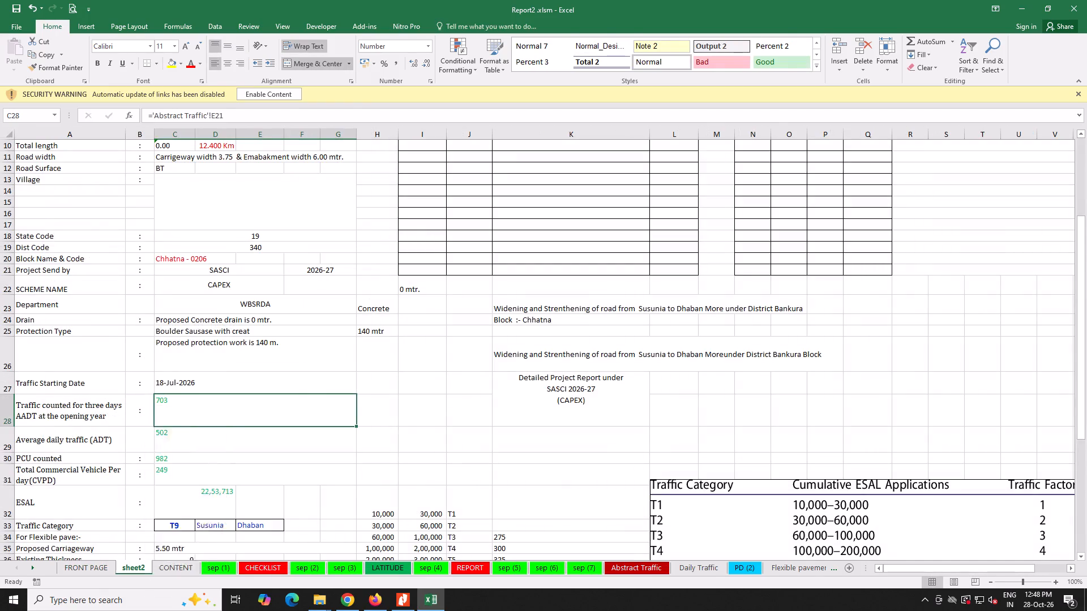
Unhide the GOOGLE MAP sheet and save the Report2 workbook.
right_click(142, 568)
left_click(170, 545)
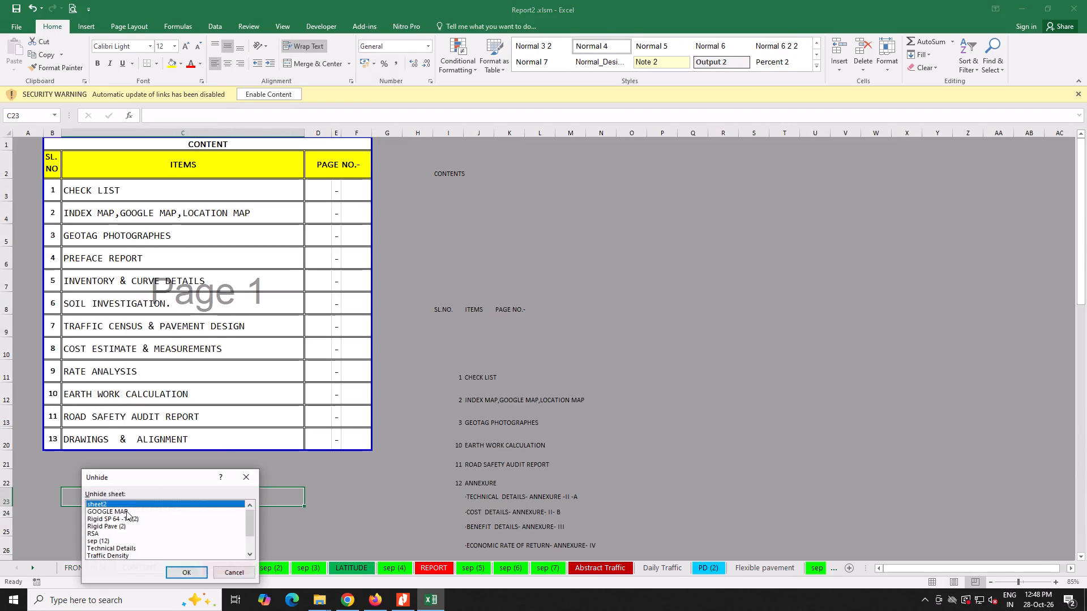
double_click(122, 511)
left_click(14, 5)
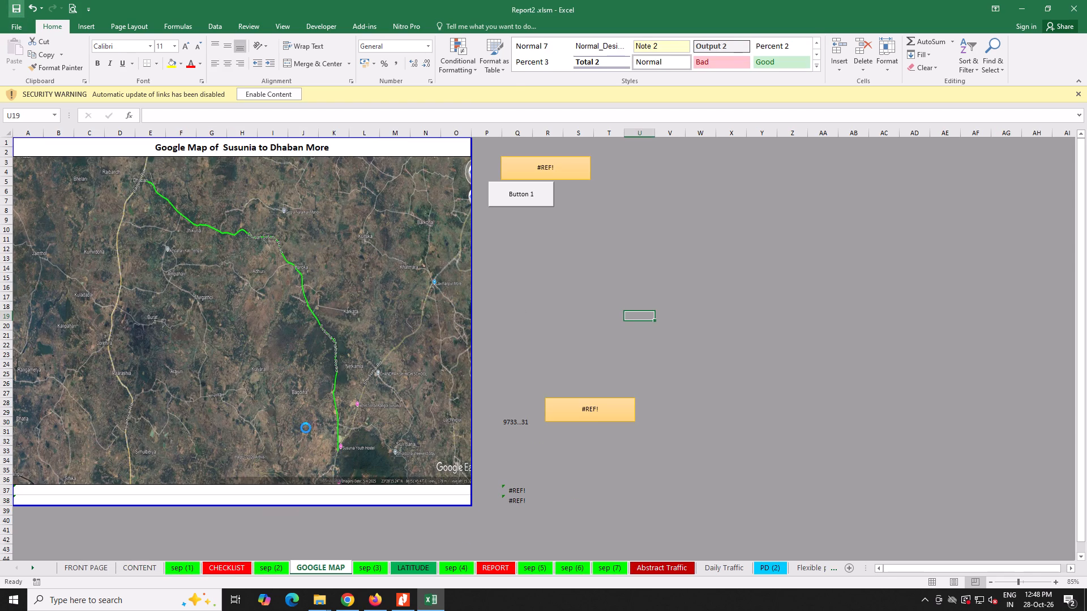
Hide the empty Sheet1 at the end of the workbook, leaving sep (13) as the active sheet.
left_click(36, 566)
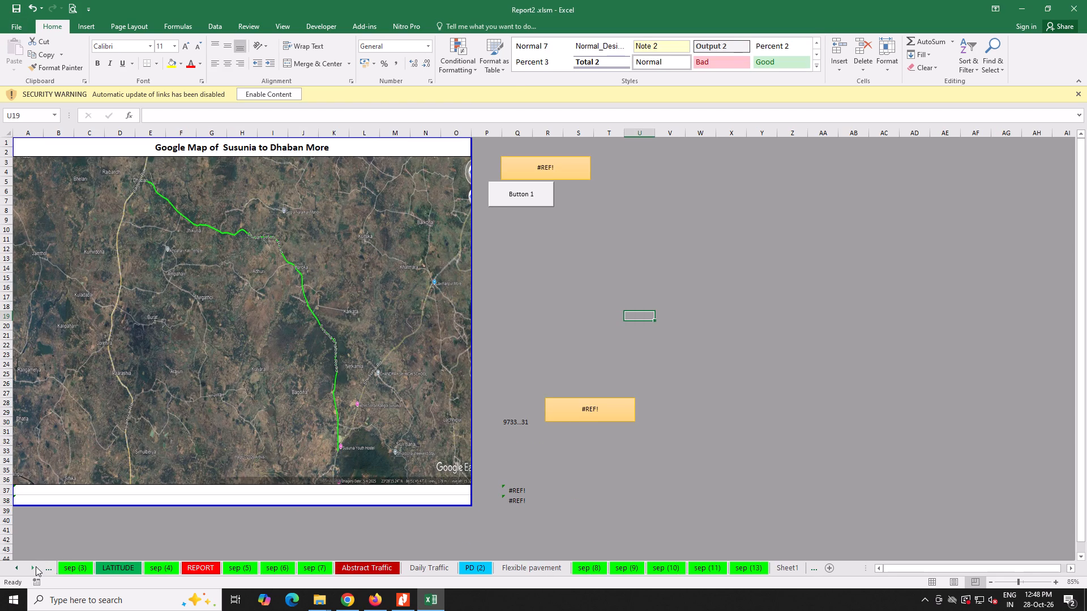
left_click(778, 564)
right_click(778, 564)
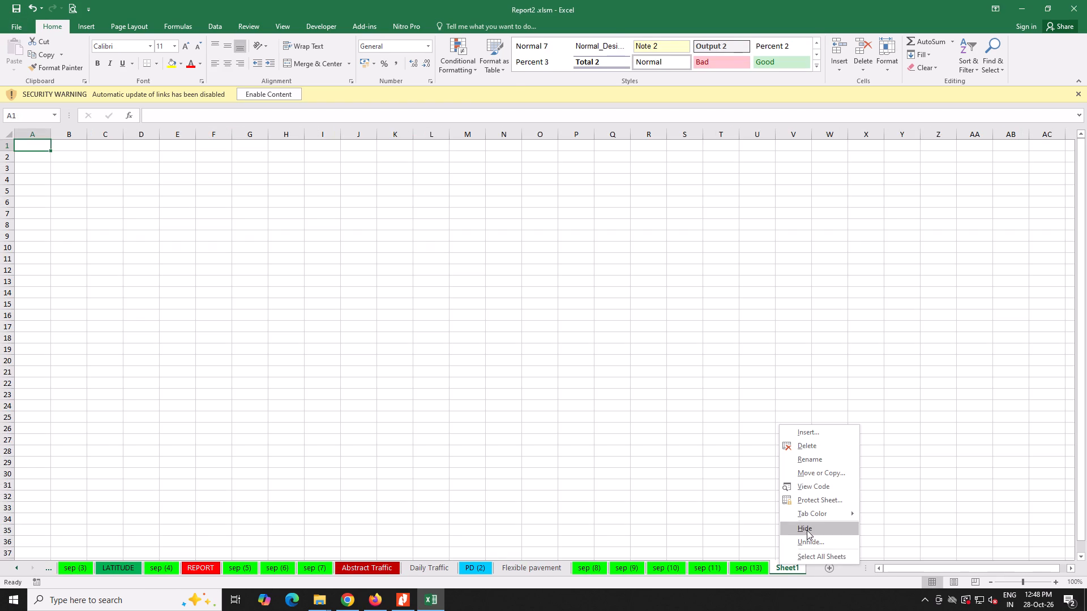
left_click(807, 530)
left_click(749, 572)
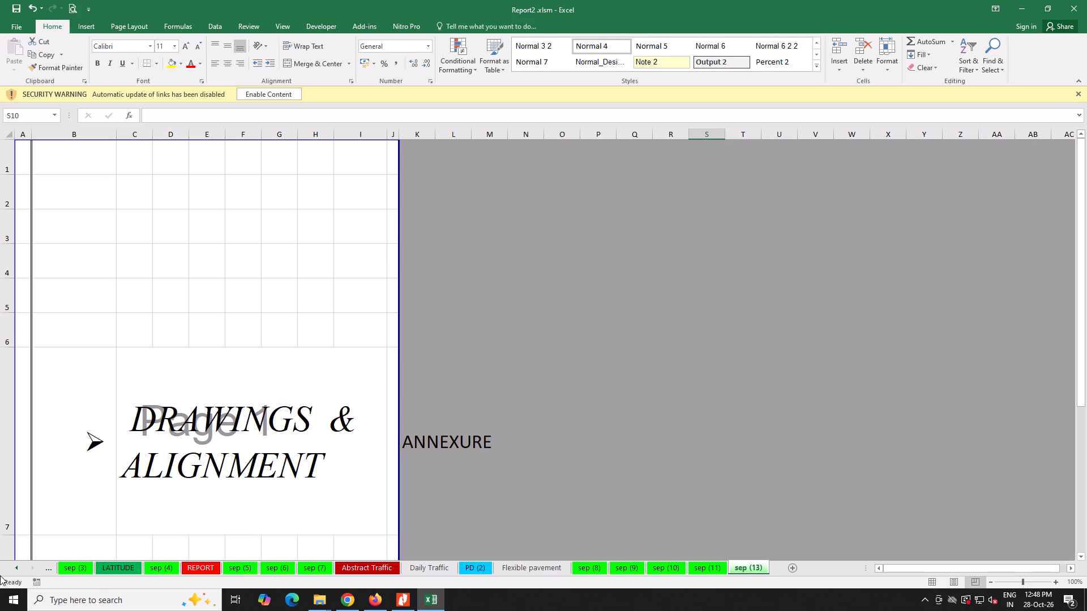
Export the workbook as a PDF named Report2 into the project's DWG PDF folder, adjusting the publish options before publishing.
left_click(19, 567)
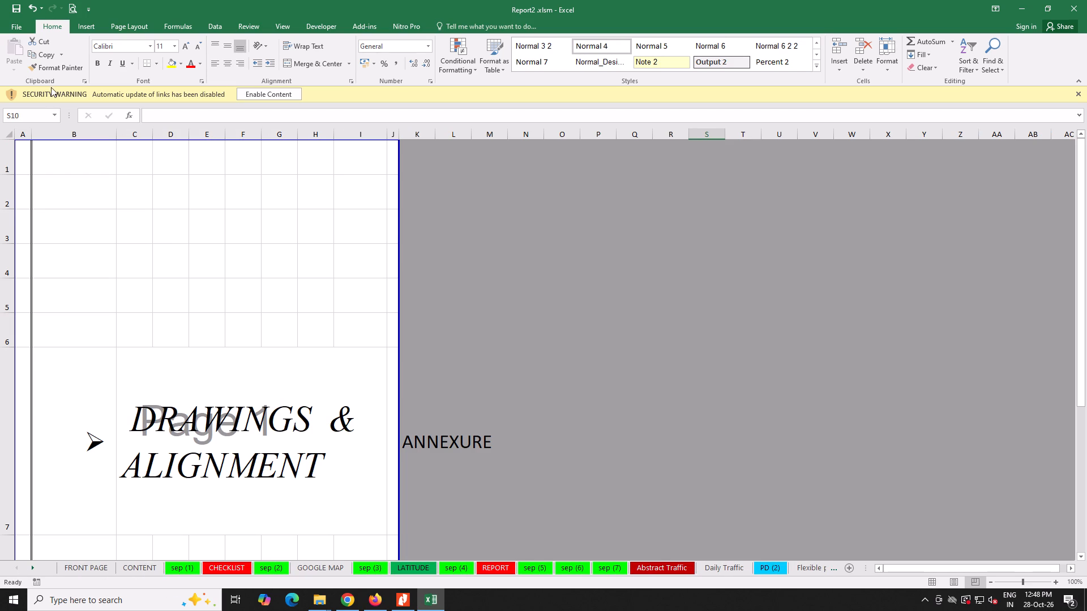
left_click(21, 27)
left_click(41, 206)
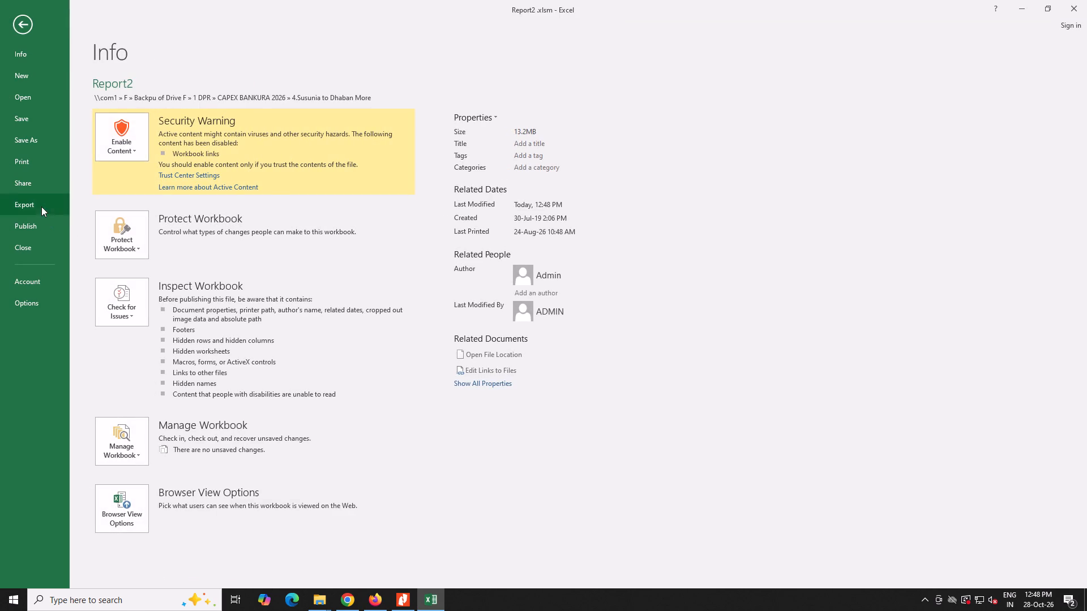
left_click(306, 153)
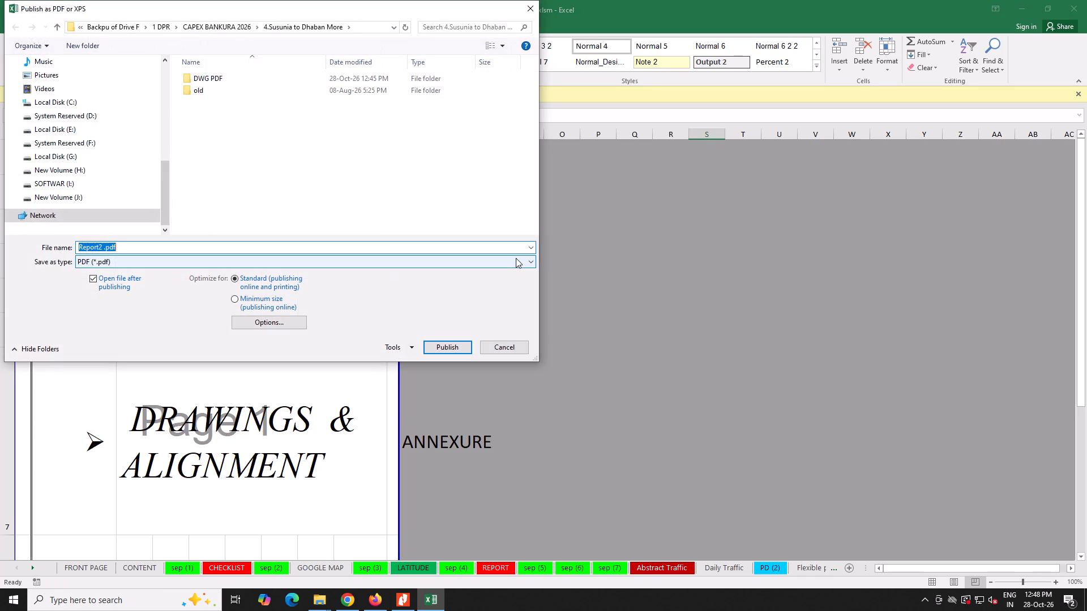
left_click(218, 84)
left_click(217, 83)
left_click(285, 324)
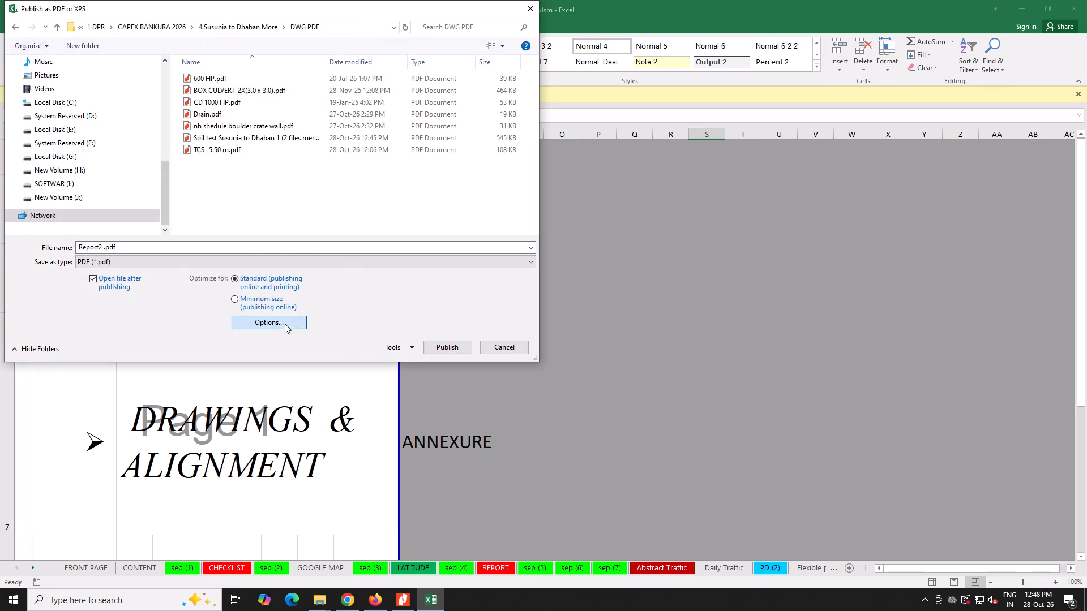
left_click(284, 167)
left_click_drag(451, 352, 339, 318)
left_click(273, 262)
left_click(455, 345)
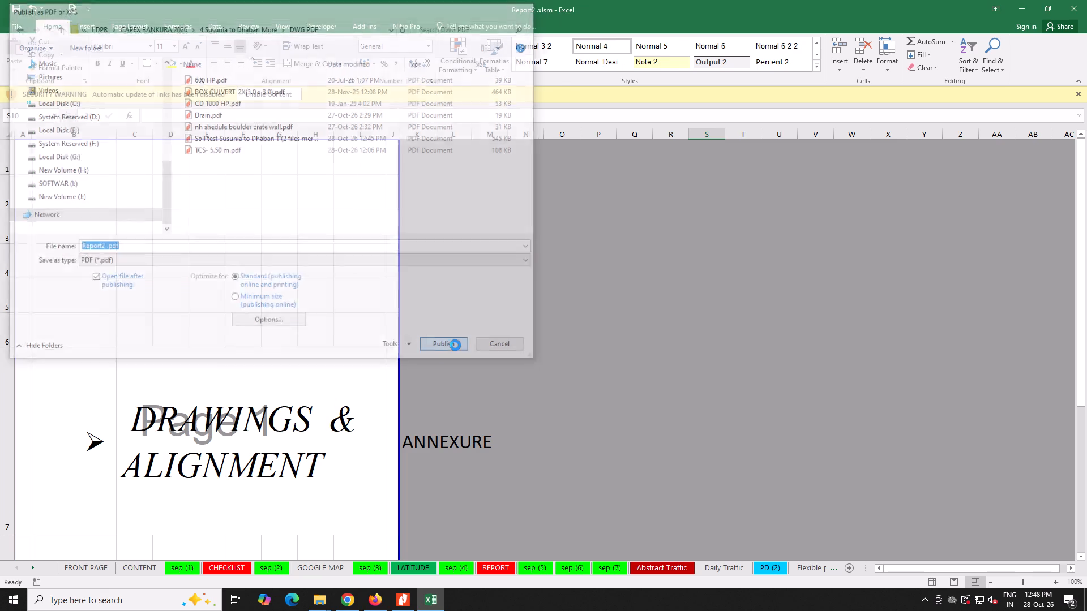
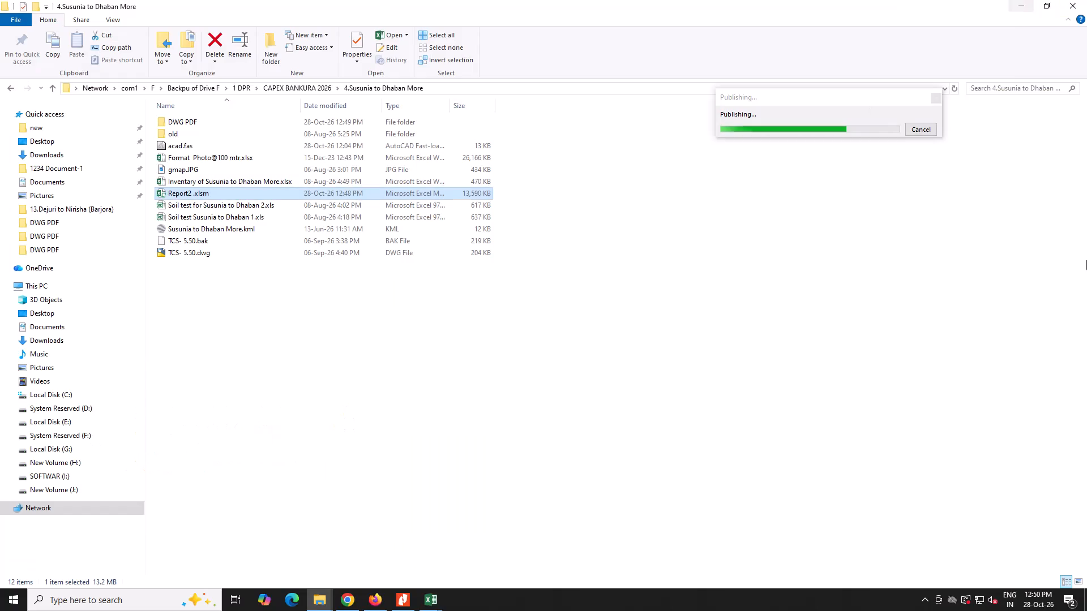
Export sheets 2.1, 10.1 and 11.1 & 11.2 of the Inventory of Susunia to Dhaban More workbook as a PDF into the DWG PDF folder.
double_click(186, 180)
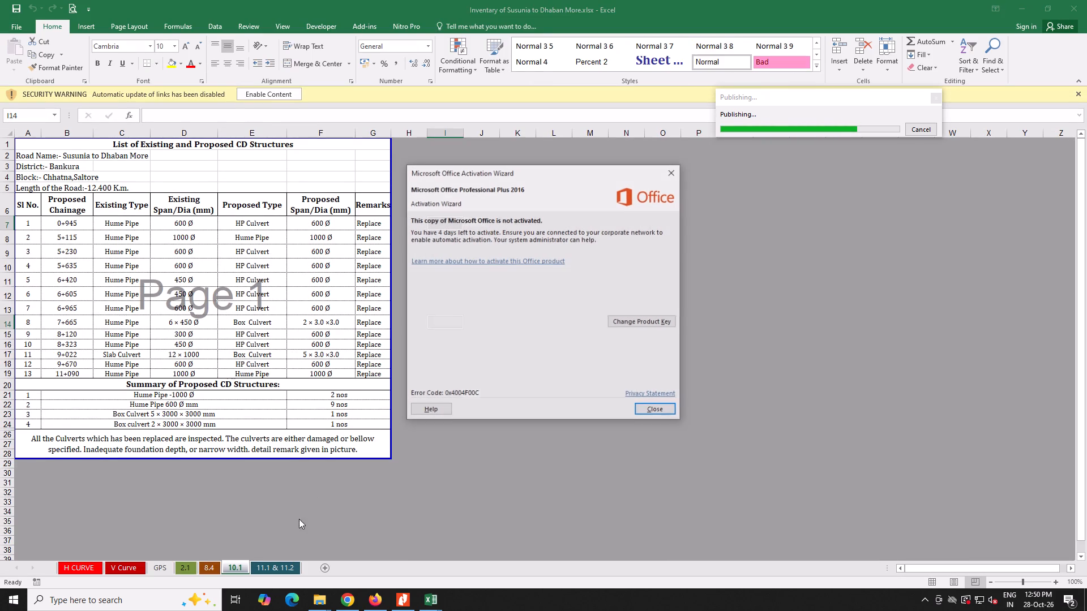
left_click(650, 406)
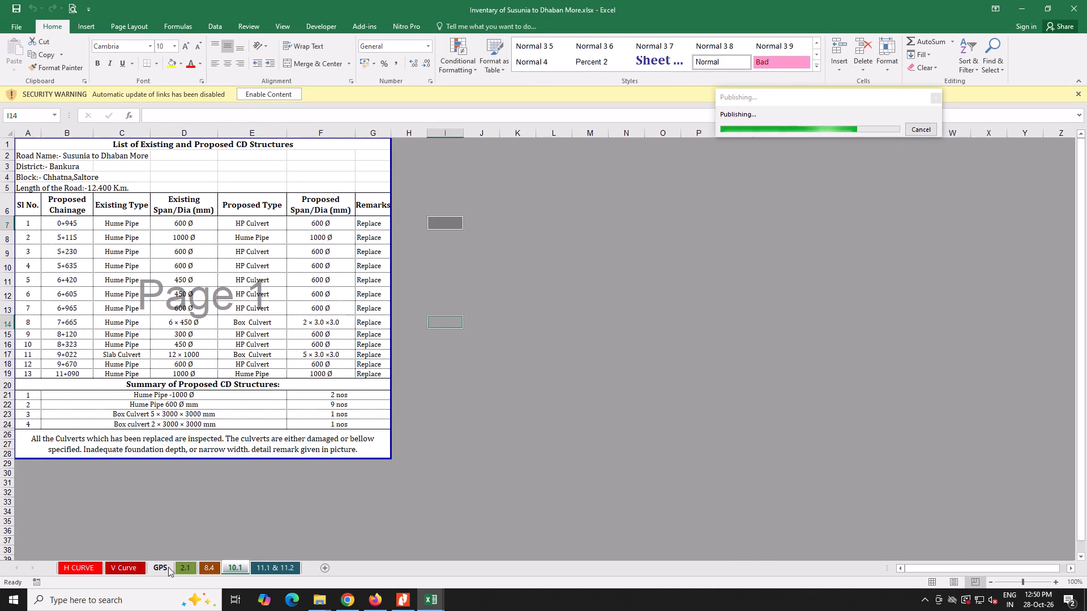
left_click(179, 565)
left_click(229, 567, "ctrl")
left_click(264, 567, "ctrl")
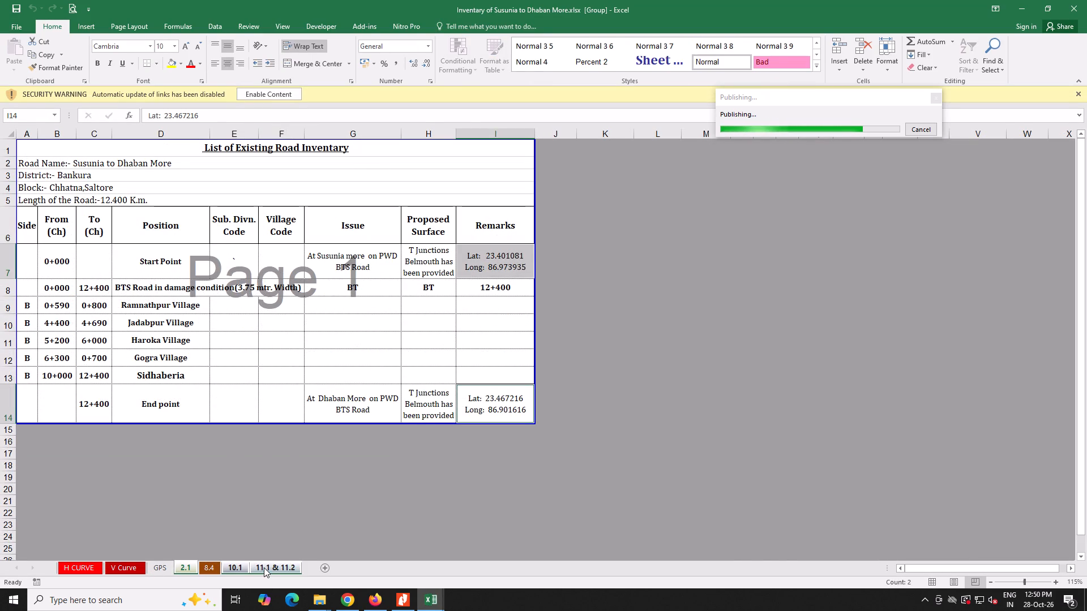
left_click(14, 28)
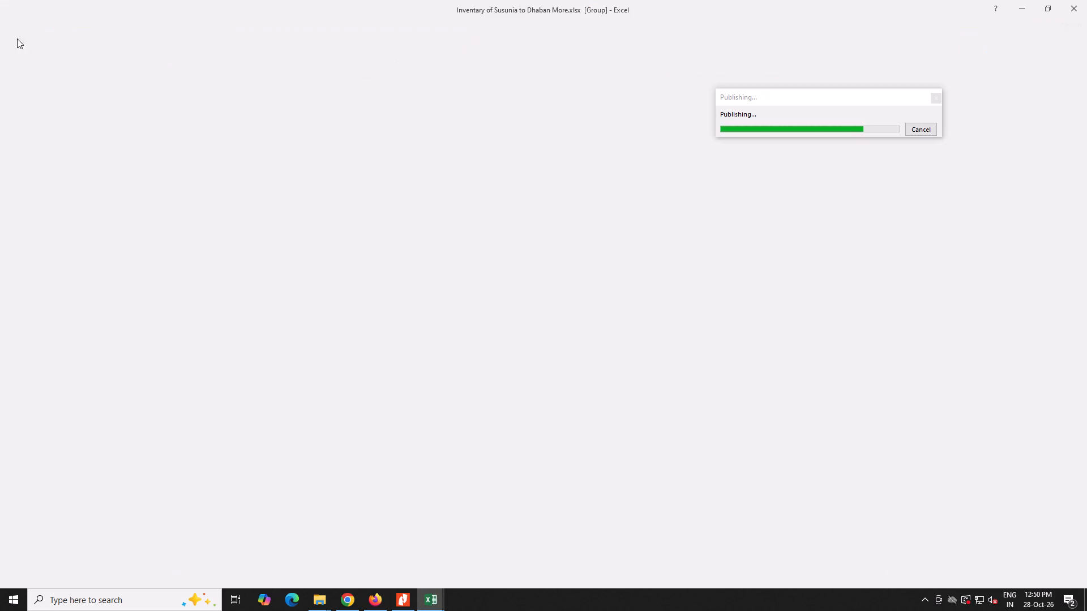
left_click(28, 208)
left_click(301, 176)
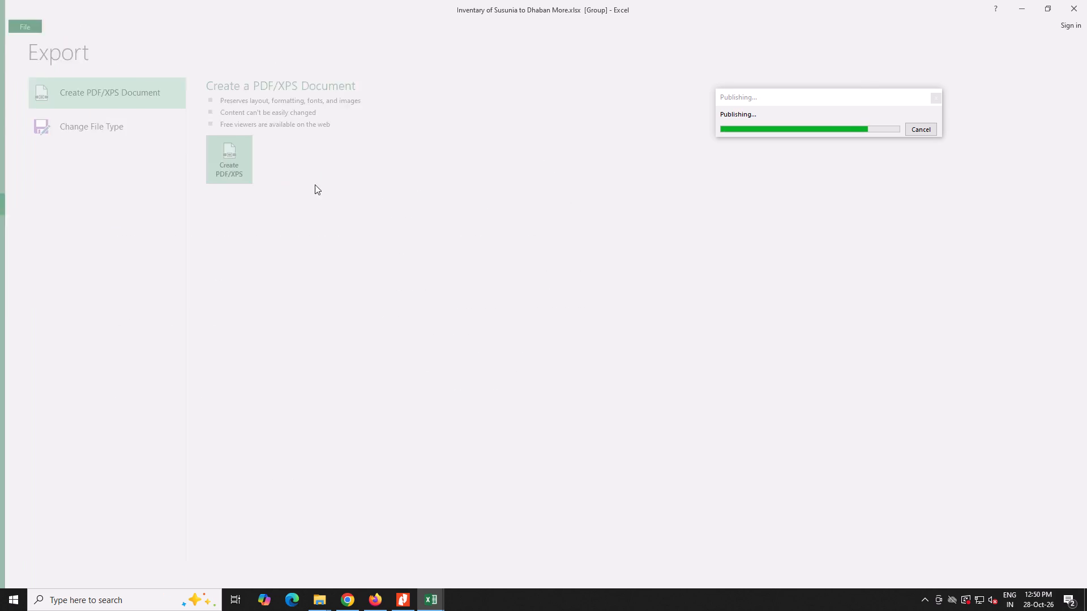
double_click(233, 83)
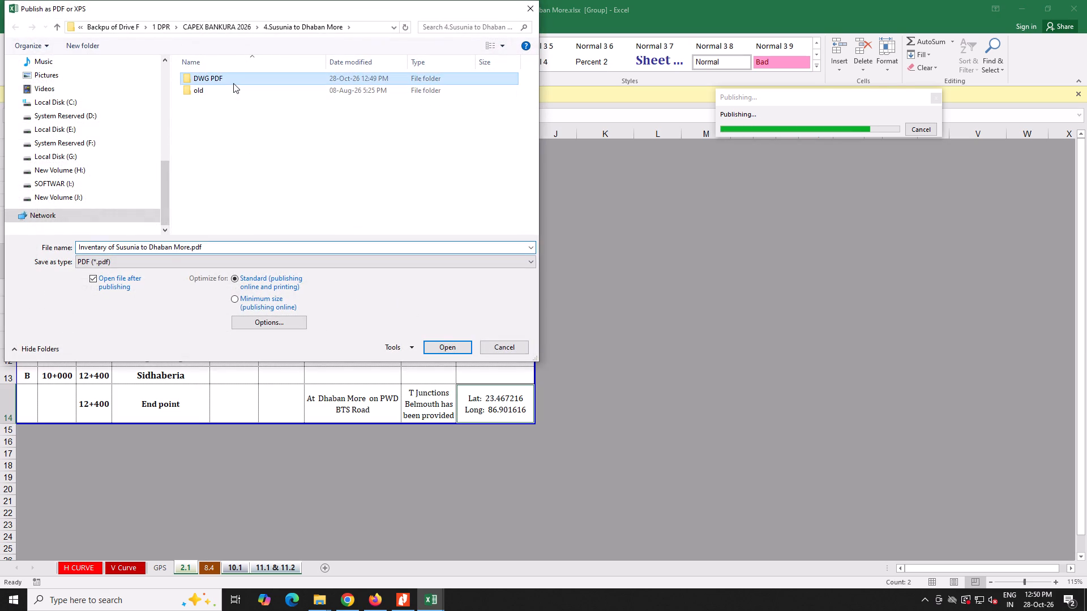
left_click(442, 343)
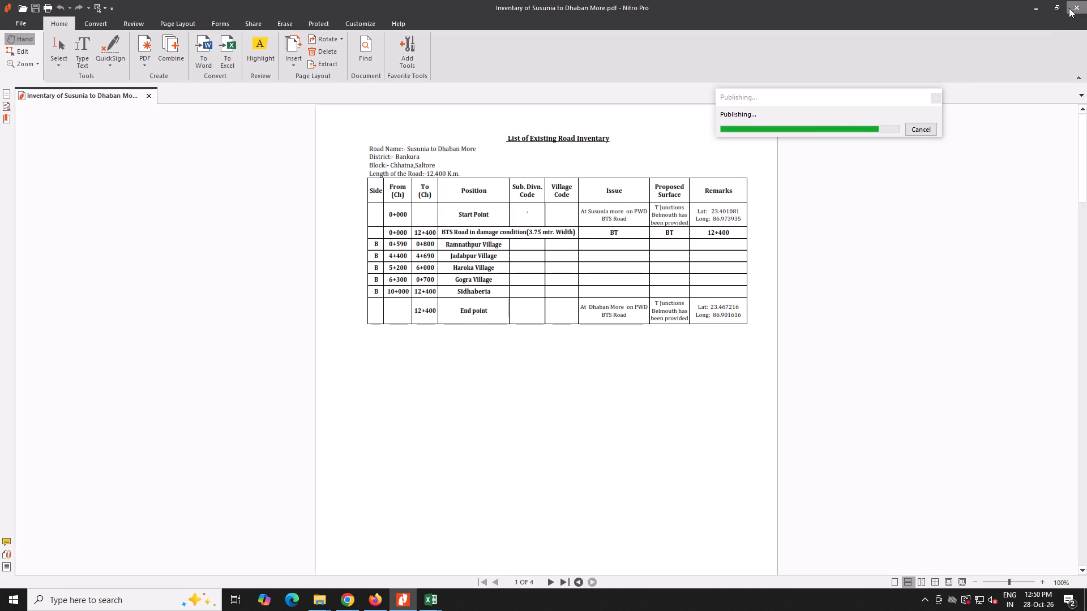
left_click(1077, 6)
left_click(1014, 5)
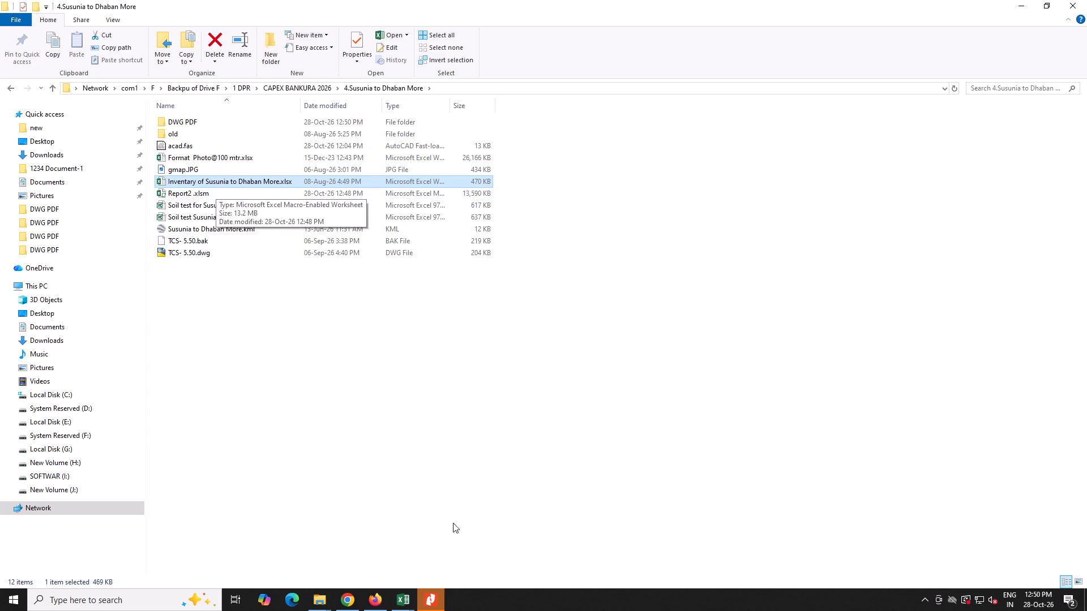
View the published Report2 PDF and close it.
left_click(434, 596)
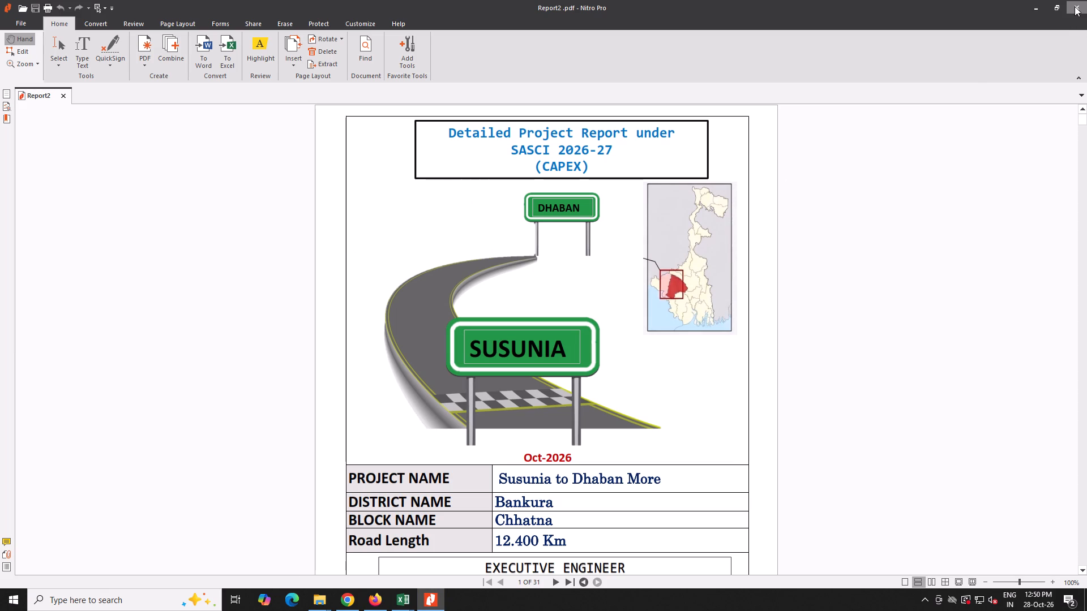
left_click(1075, 6)
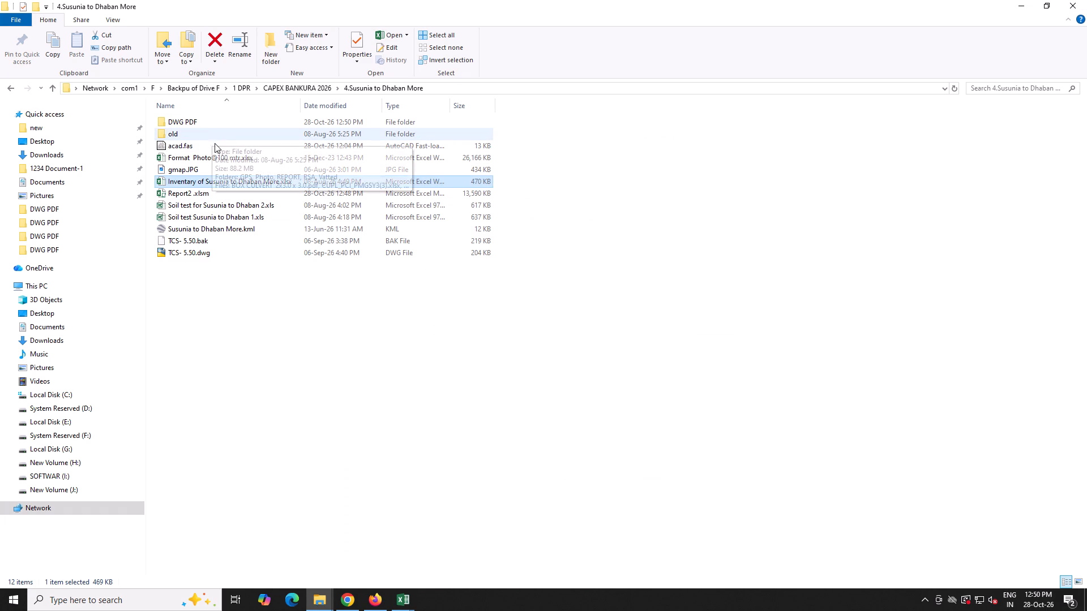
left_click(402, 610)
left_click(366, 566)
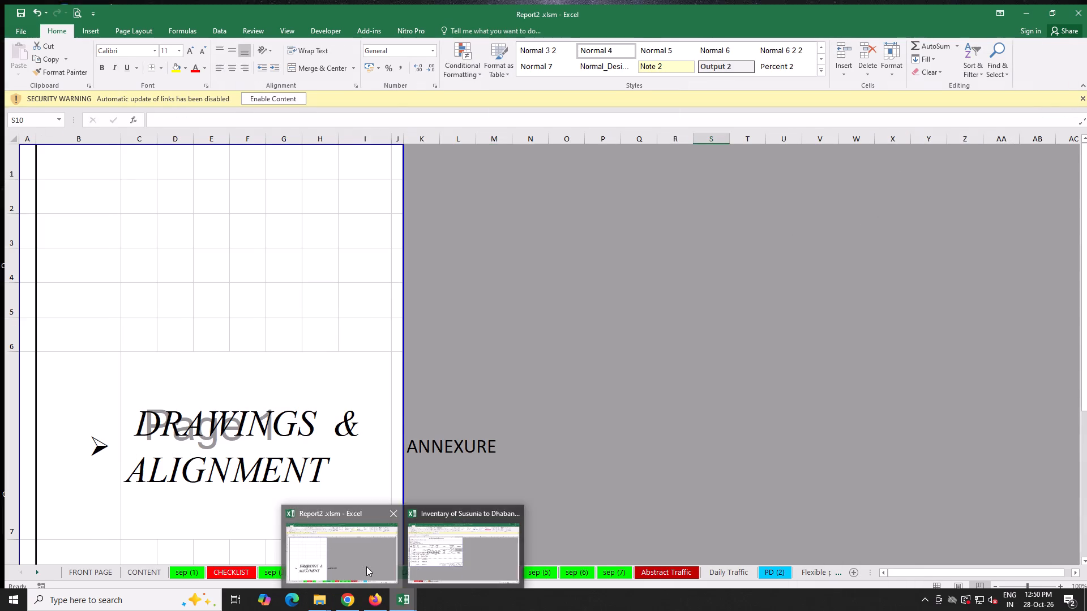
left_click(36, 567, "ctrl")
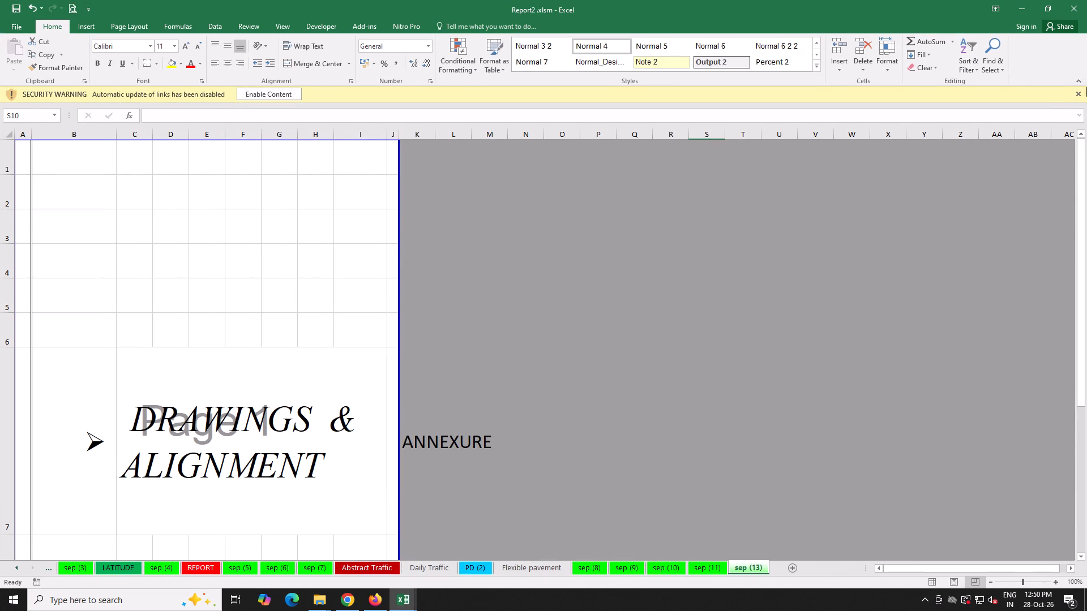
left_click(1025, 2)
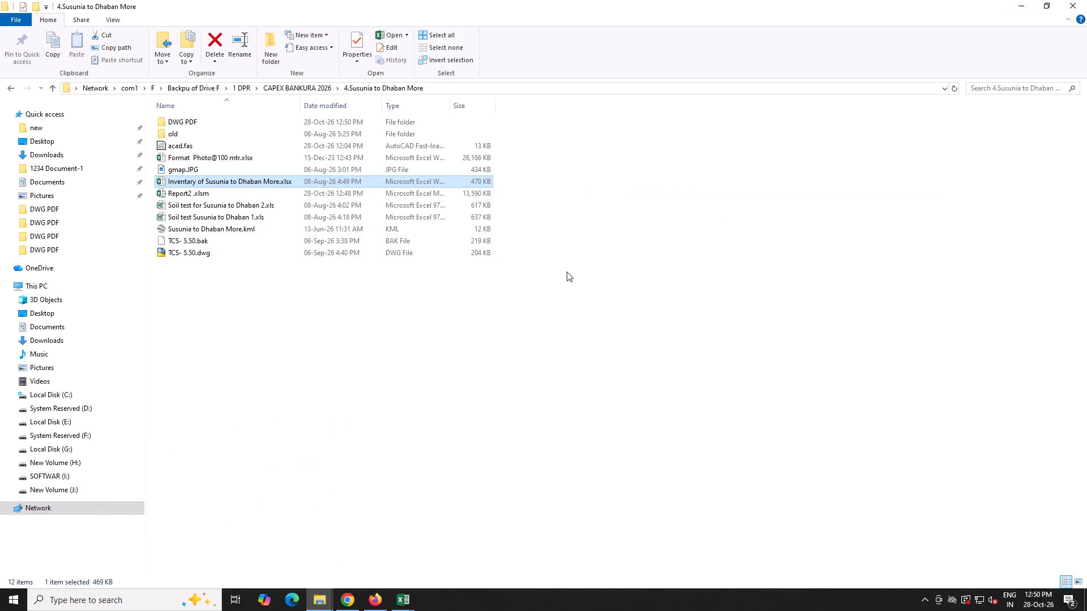
Export the Total_Photo sheet of the Format Photo@100 mtr workbook as a PDF into the DWG PDF folder.
double_click(202, 157)
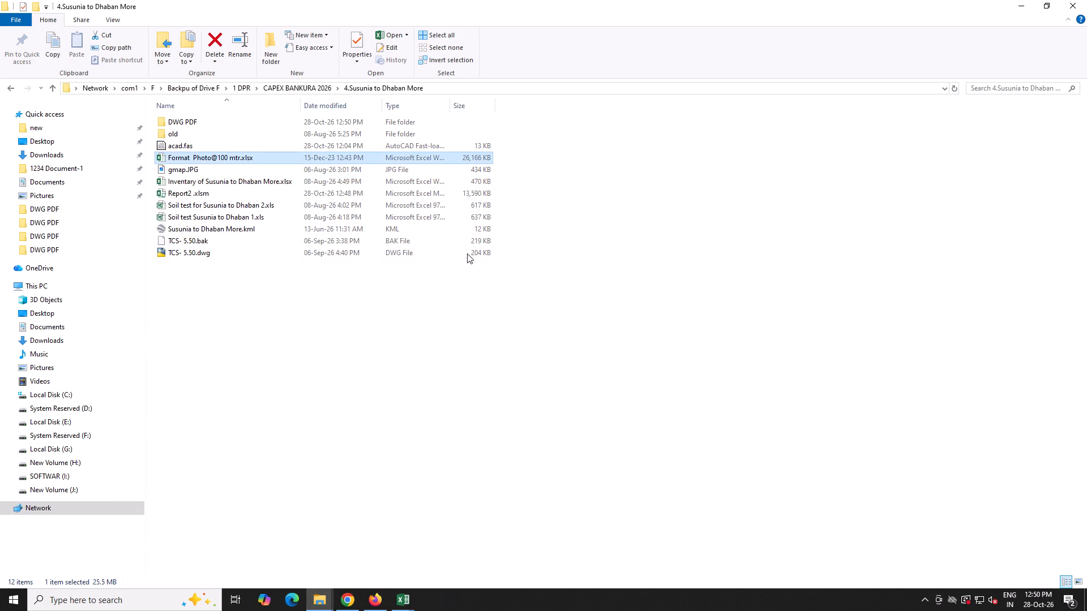
left_click(478, 273)
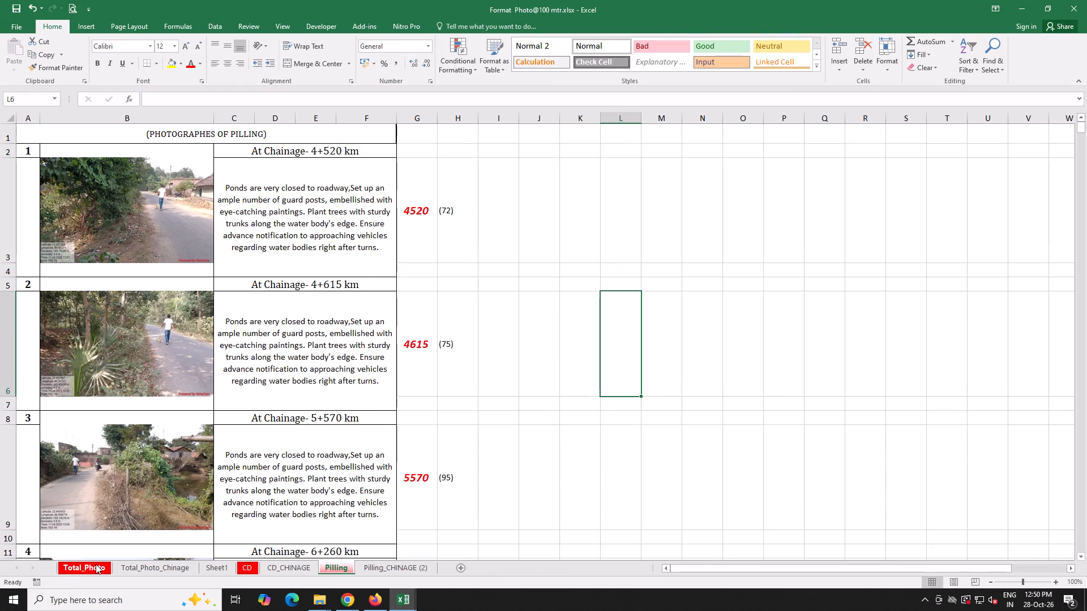
left_click(96, 564)
left_click(8, 24)
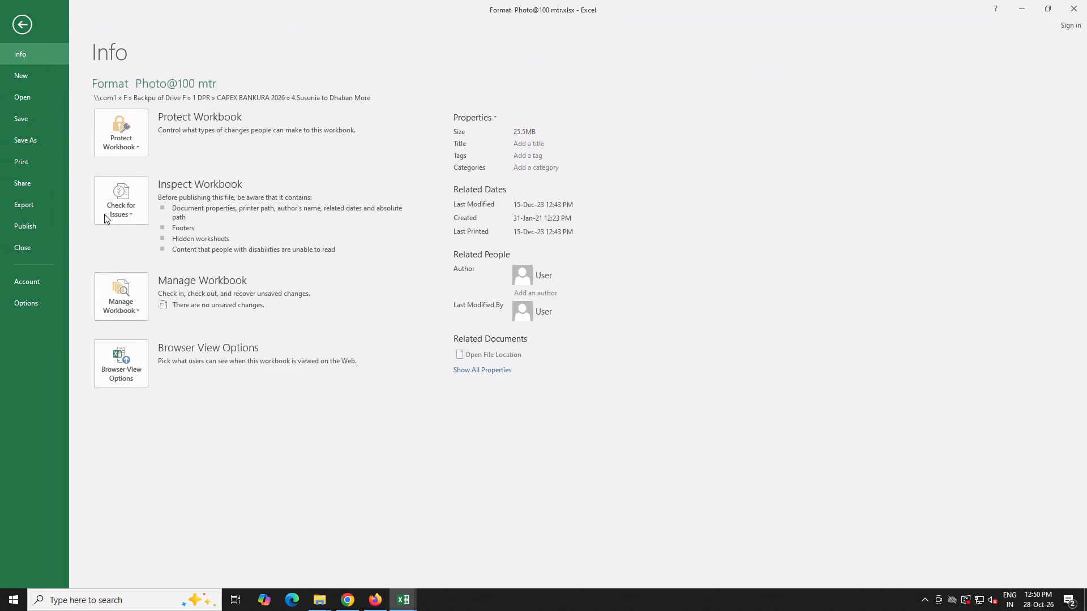
left_click(30, 212)
left_click(316, 161)
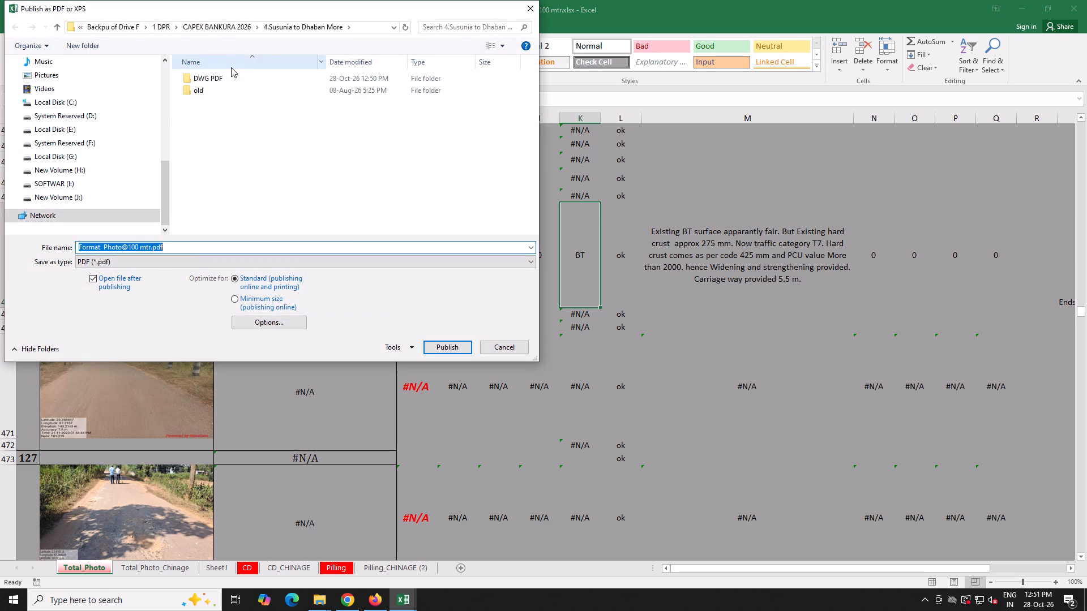
double_click(221, 82)
left_click(436, 352)
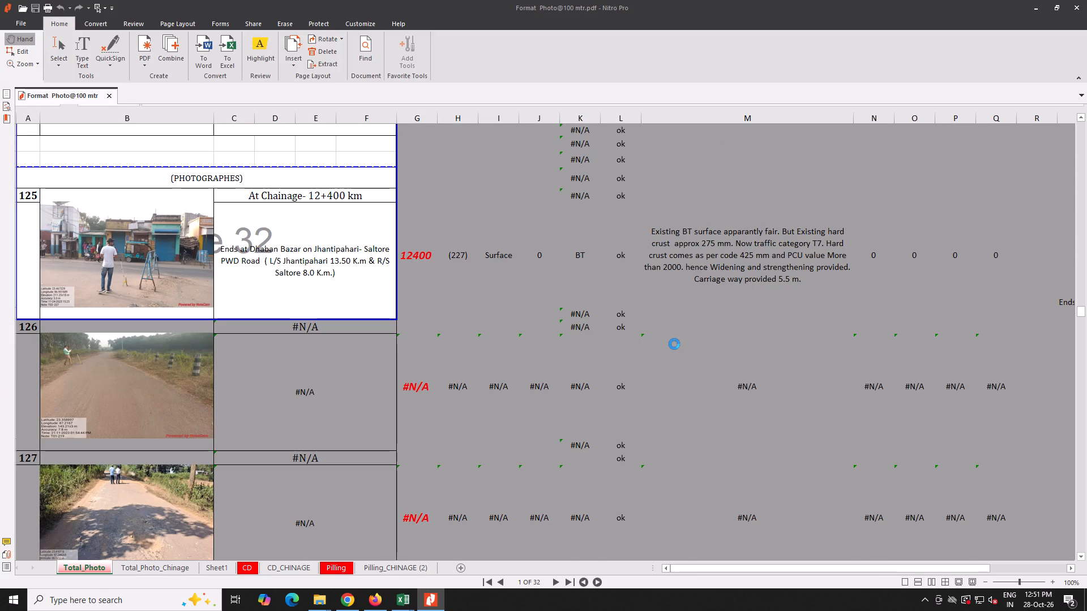
left_click(674, 343)
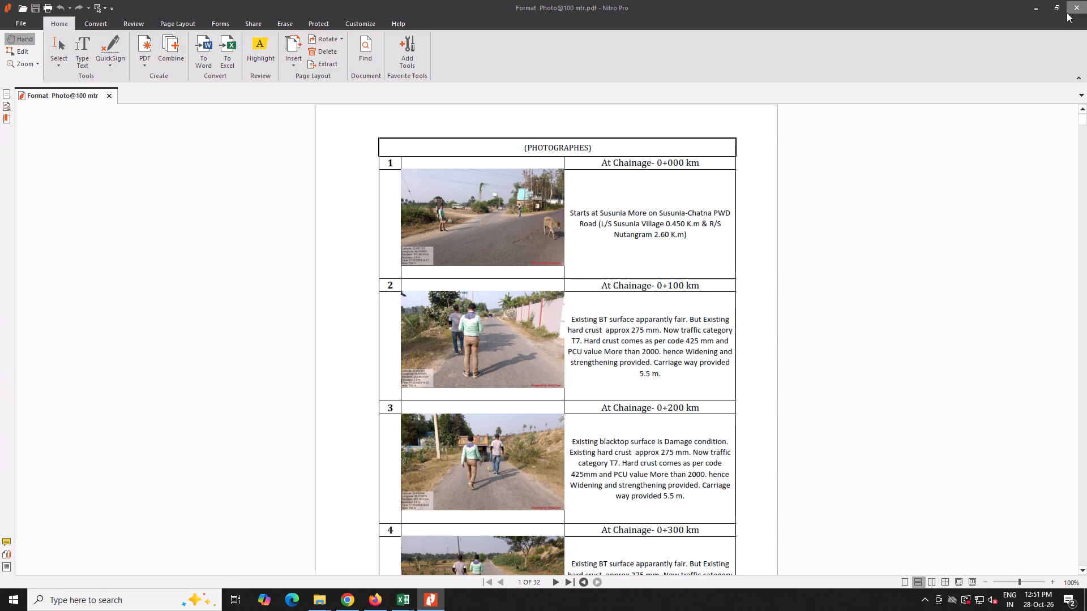
left_click(1067, 12)
left_click(628, 257)
left_click(1024, 1)
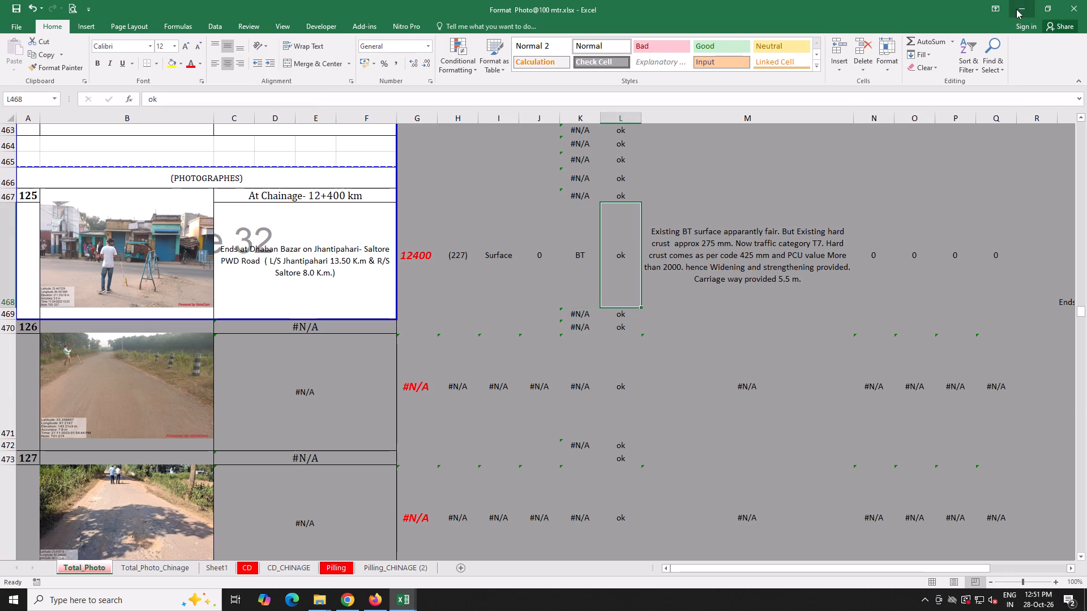
Close the Report2 workbook without saving its changes.
left_click(823, 262)
scroll(836, 249, "up", 2)
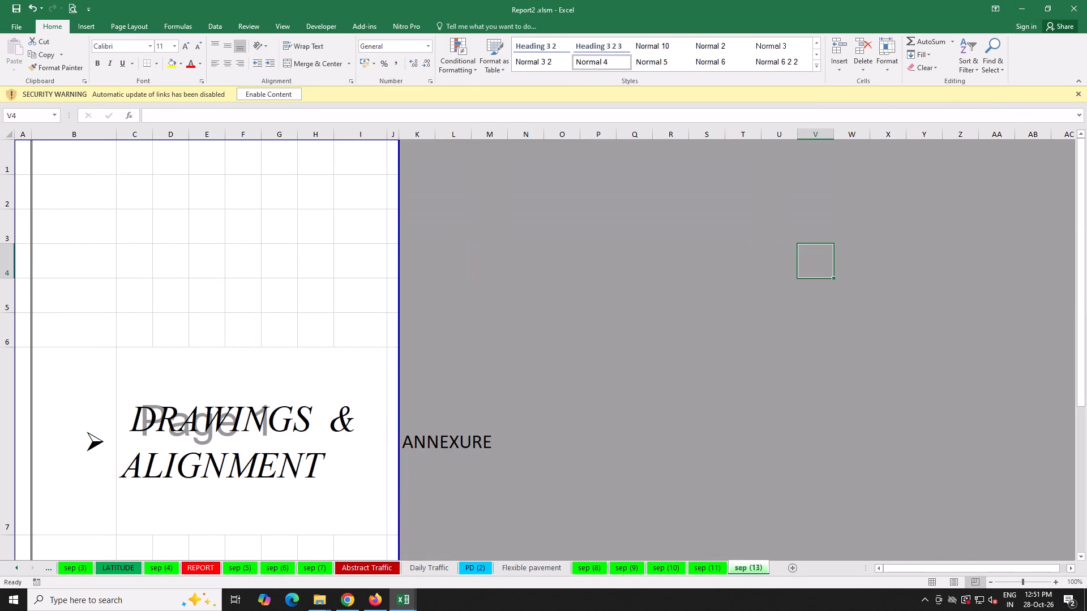
scroll(836, 249, "up", 6)
left_click(1085, 0)
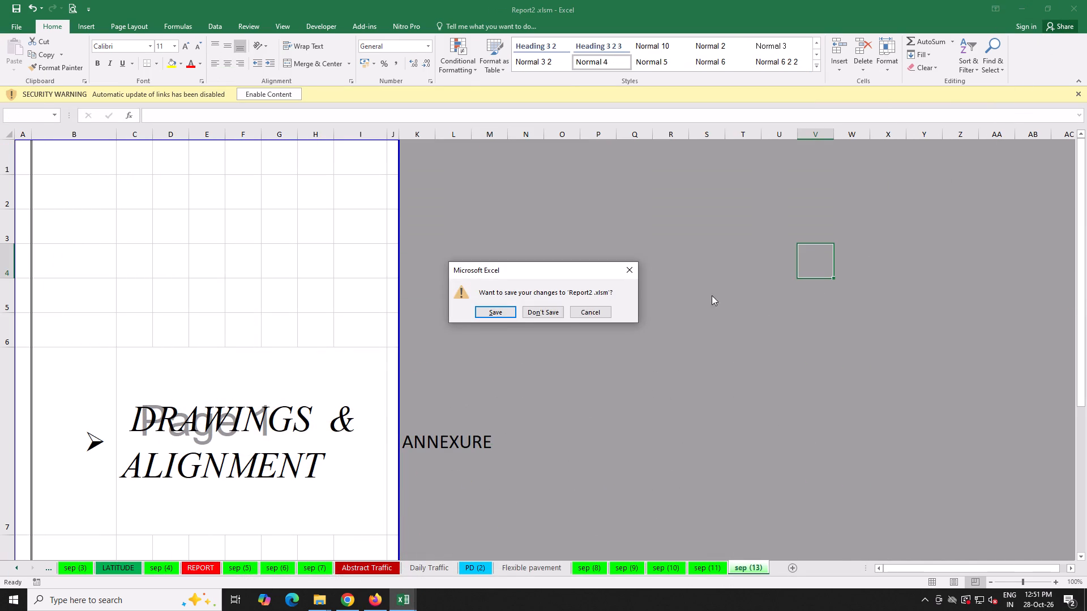
left_click(530, 312)
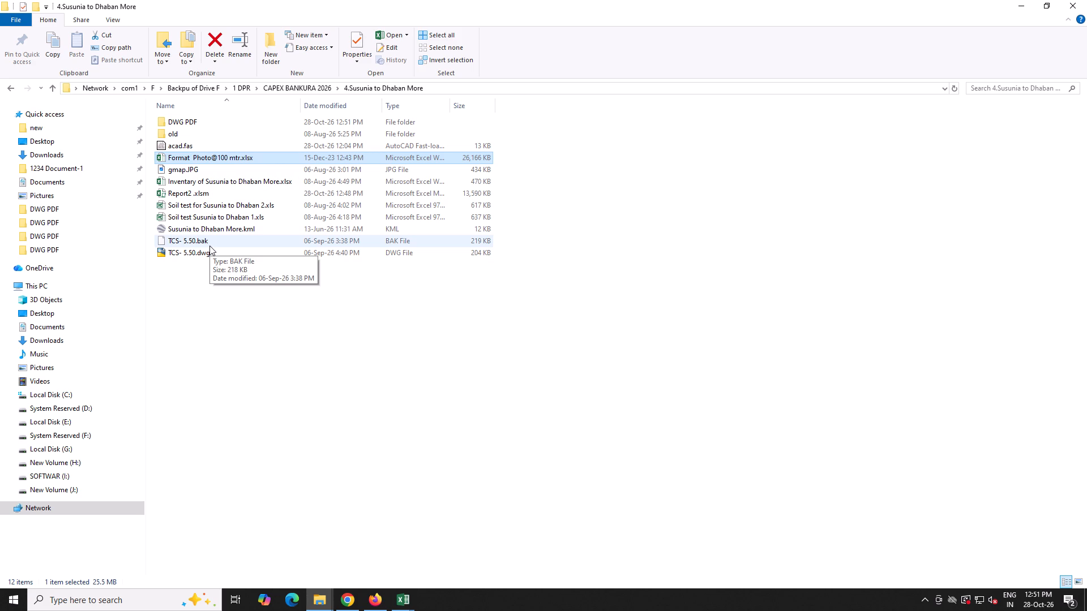
Rename the Report2 PDF in the DWG PDF folder as Susunia to Dhaban More, copying the road name from the Inventory PDF's file name.
double_click(189, 122)
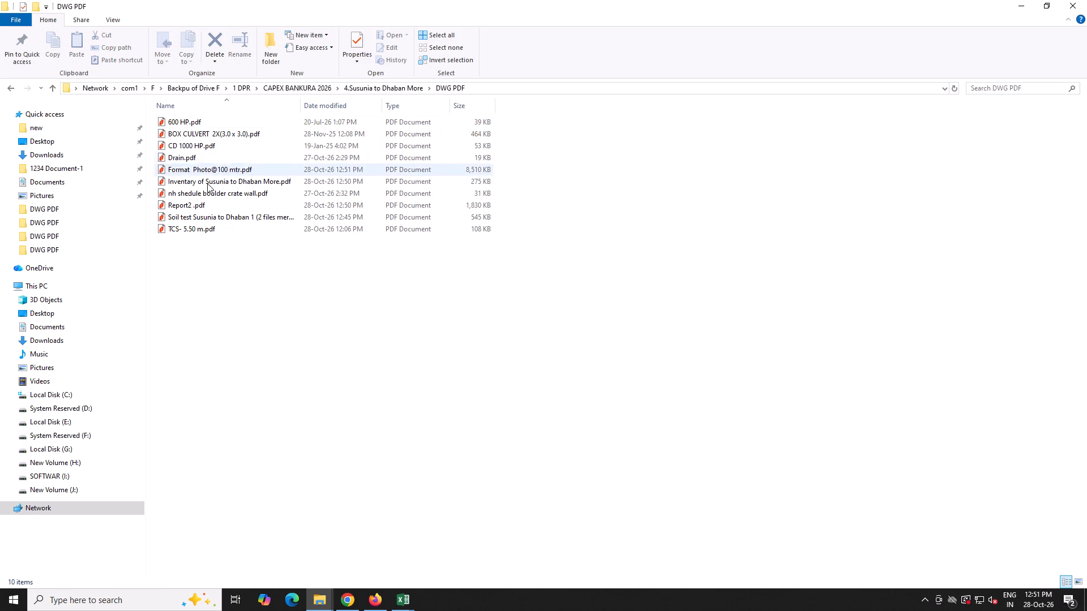
left_click(218, 182)
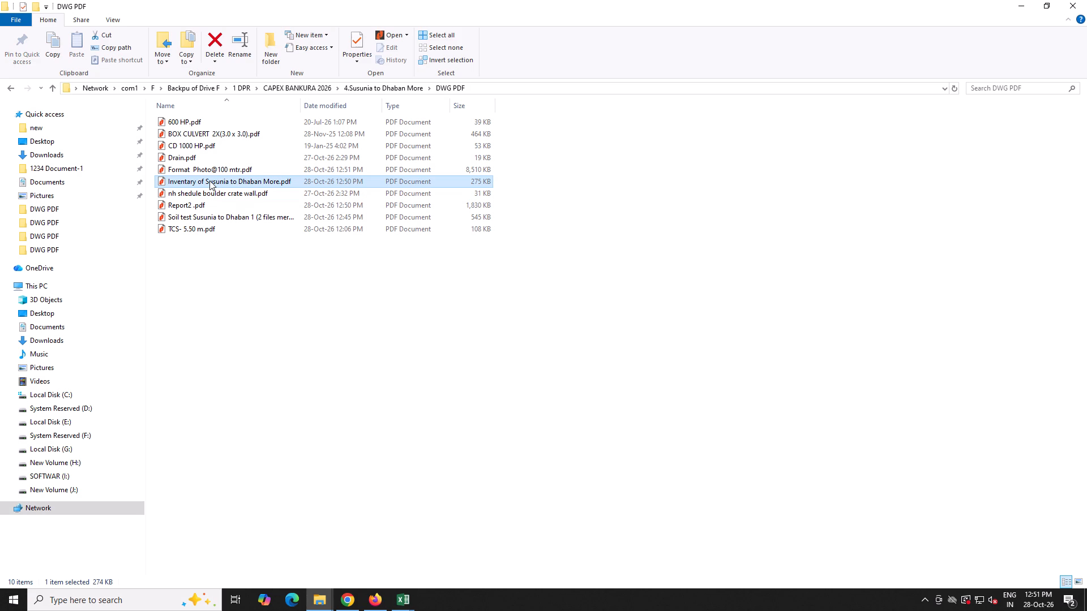
left_click(209, 180)
left_click_drag(206, 183, 270, 184)
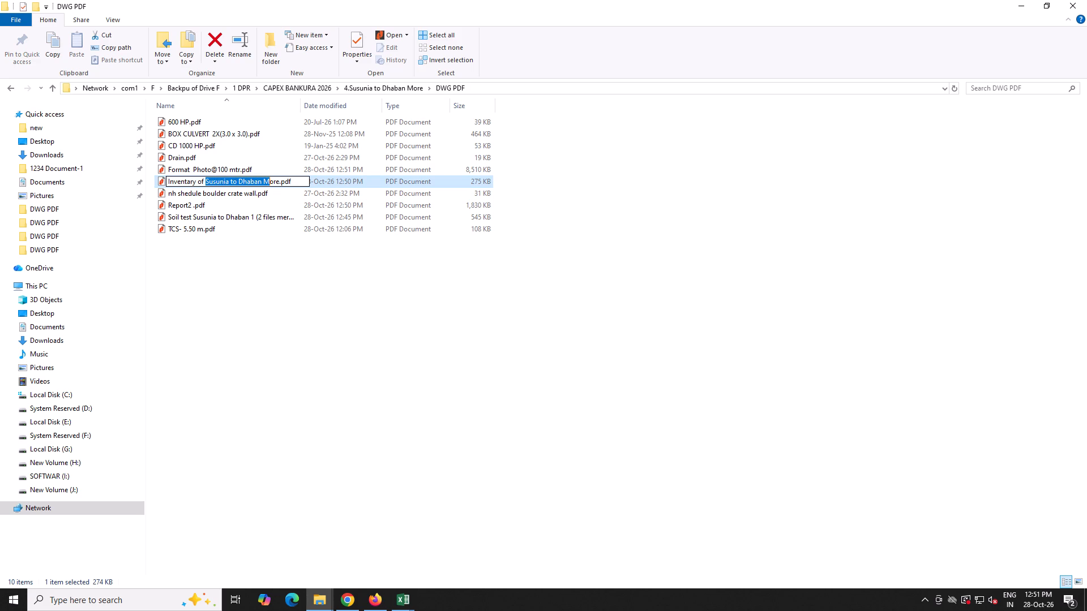
left_click_drag(270, 184, 279, 184)
key("ctrl+c")
left_click(205, 204)
left_click(177, 204)
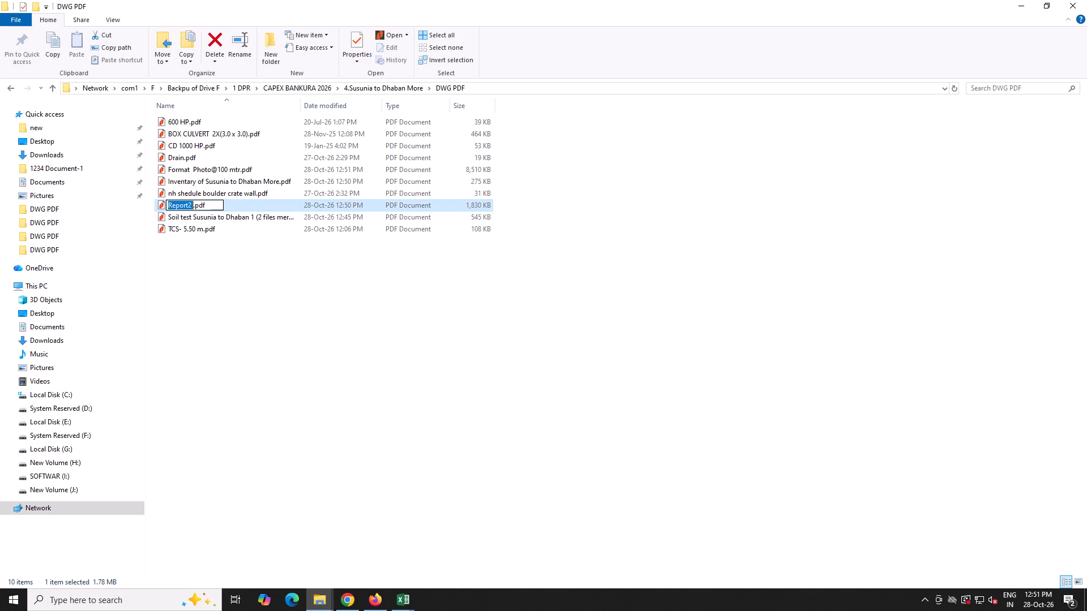
key("ctrl+v")
left_click(220, 252)
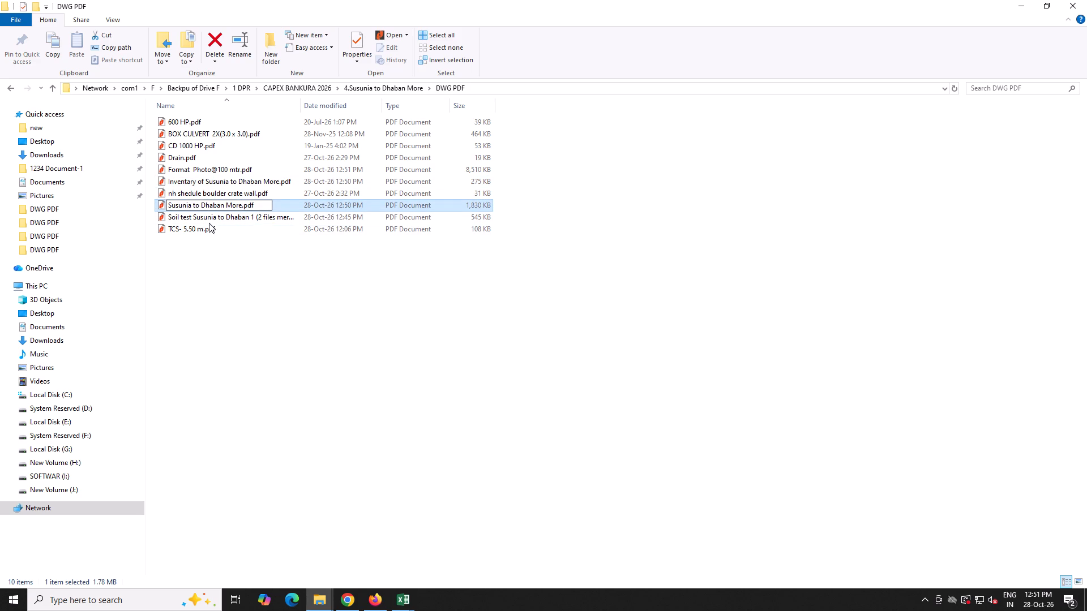
Open the Susunia to Dhaban More PDF and go through its pages up to the Soil Investigation divider page.
double_click(213, 216)
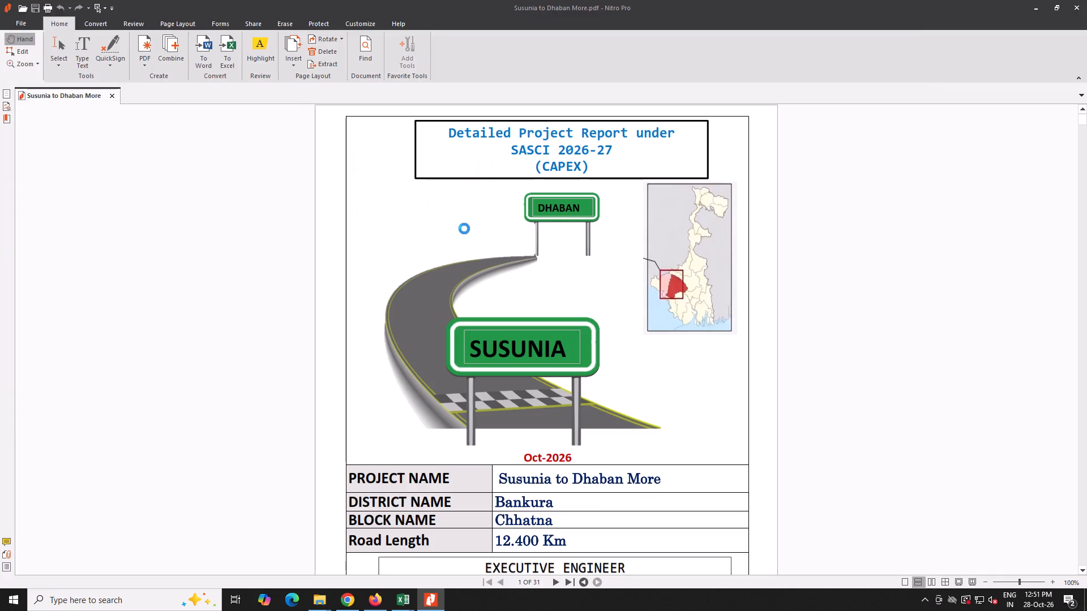
scroll(557, 288, "down", 3)
scroll(544, 285, "down", 20)
scroll(544, 285, "down", 1)
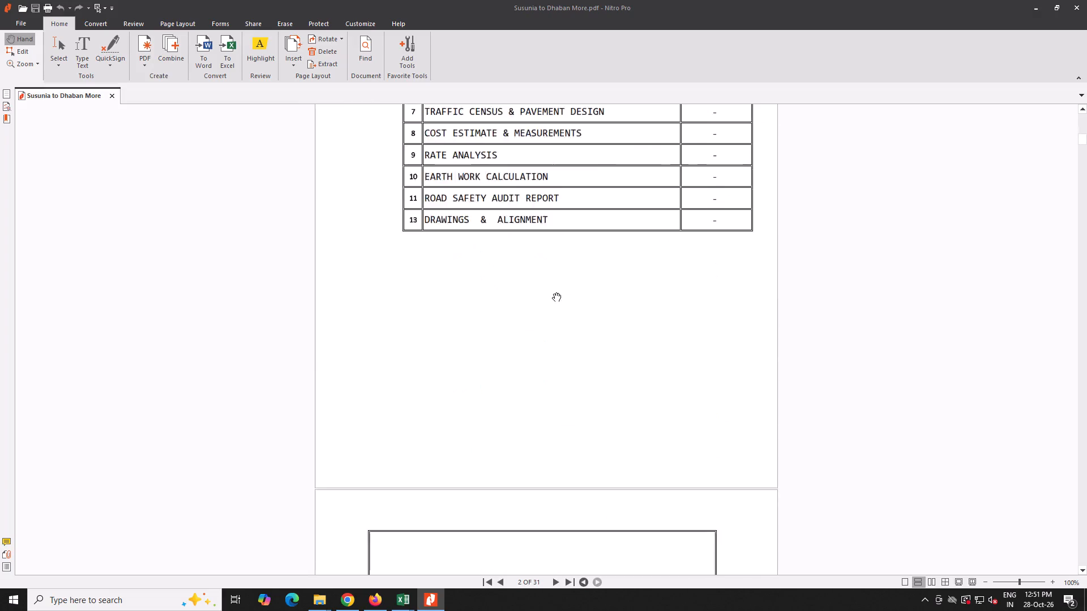
scroll(553, 292, "down", 20)
scroll(553, 292, "down", 20)
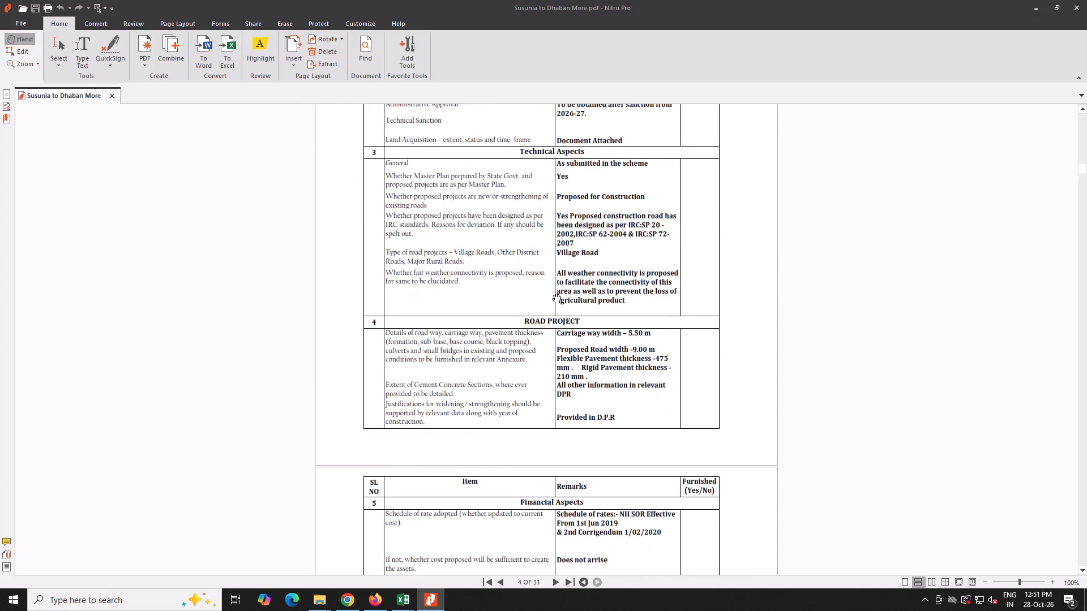
scroll(553, 294, "down", 20)
scroll(553, 294, "down", 20)
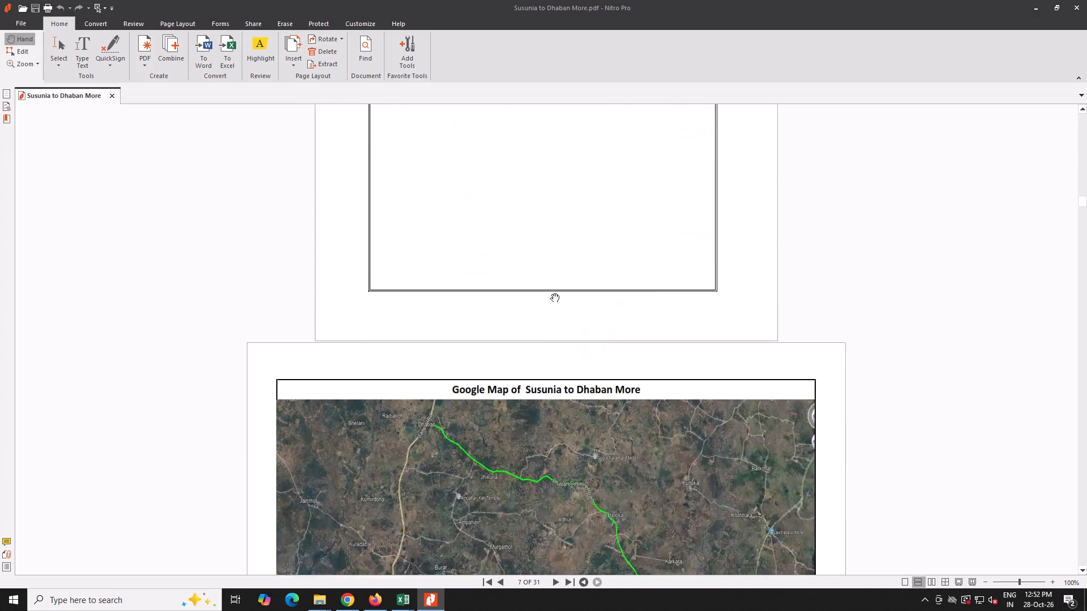
scroll(551, 293, "down", 20)
scroll(551, 293, "down", 20)
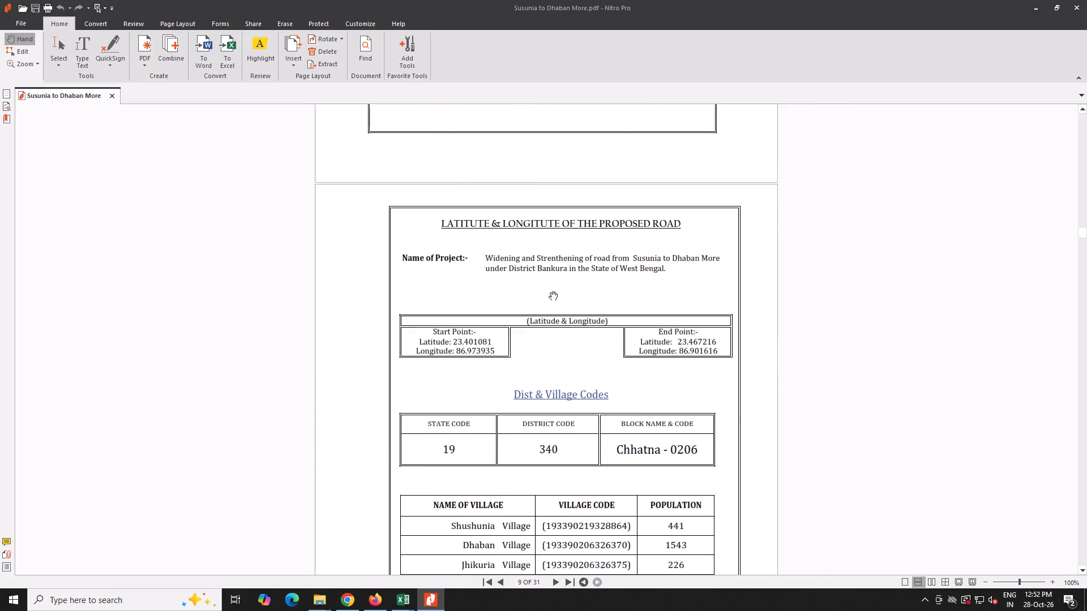
scroll(549, 291, "down", 20)
scroll(549, 291, "down", 12)
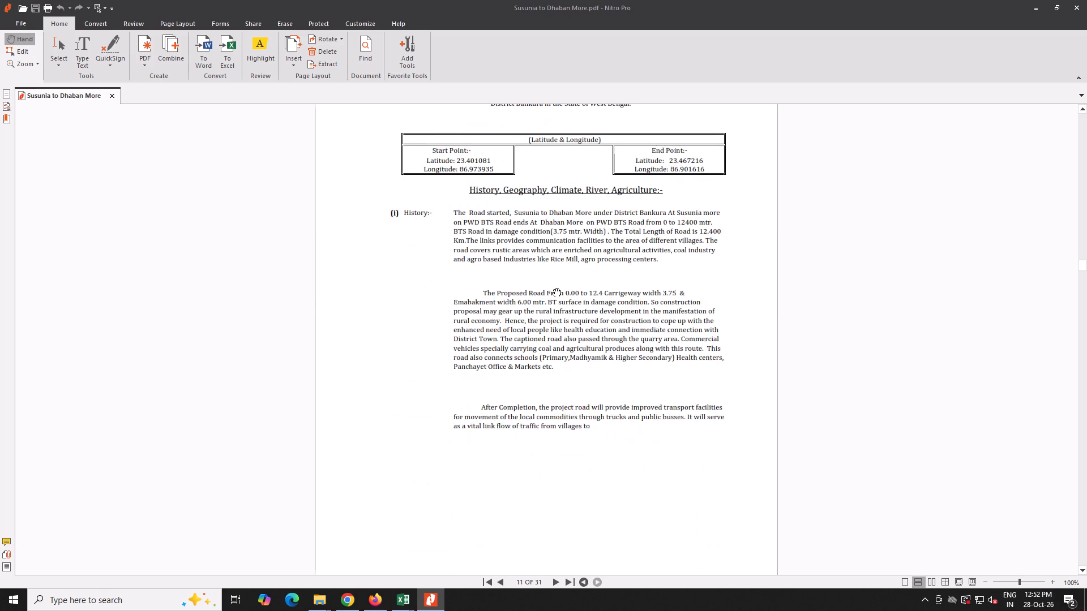
scroll(553, 288, "down", 3)
scroll(553, 289, "down", 20)
scroll(553, 289, "down", 4)
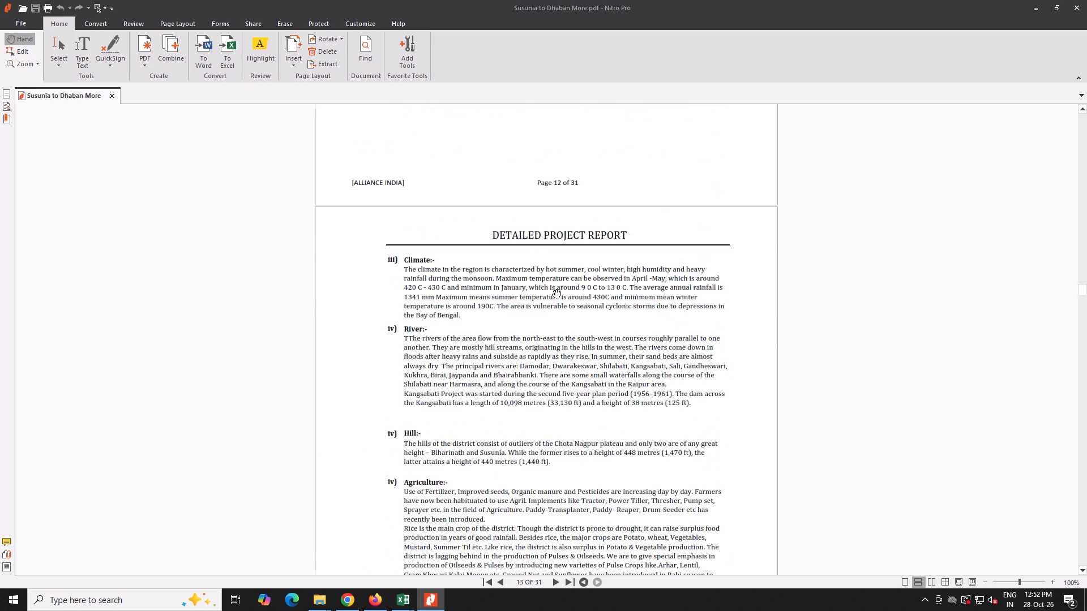
scroll(553, 289, "down", 20)
scroll(553, 289, "down", 20)
scroll(553, 289, "down", 1)
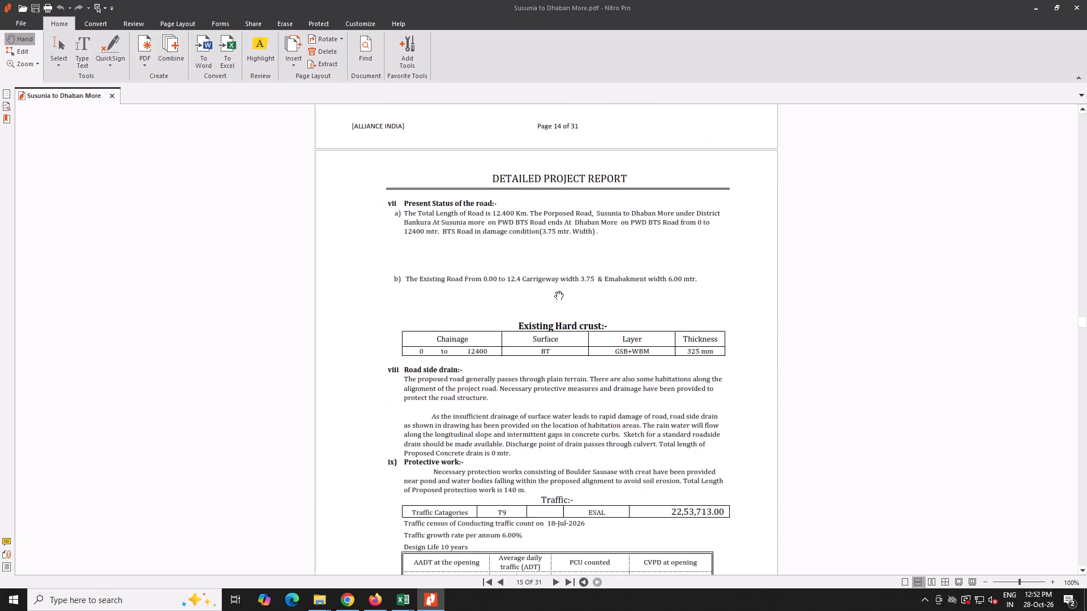
scroll(555, 291, "down", 20)
scroll(555, 291, "down", 20)
scroll(555, 291, "down", 1)
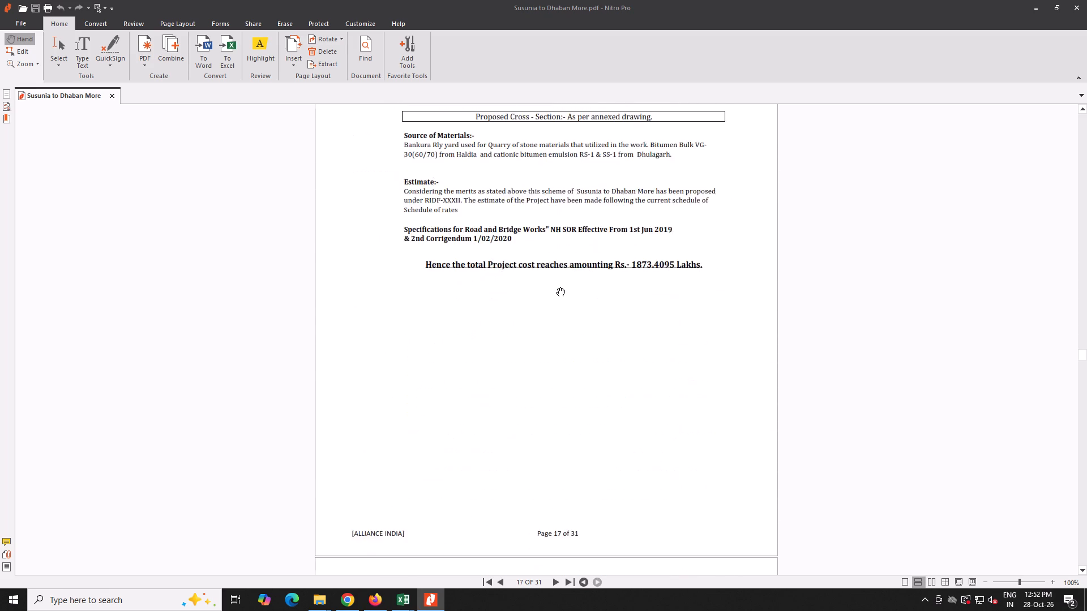
scroll(557, 287, "down", 18)
scroll(555, 288, "up", 3)
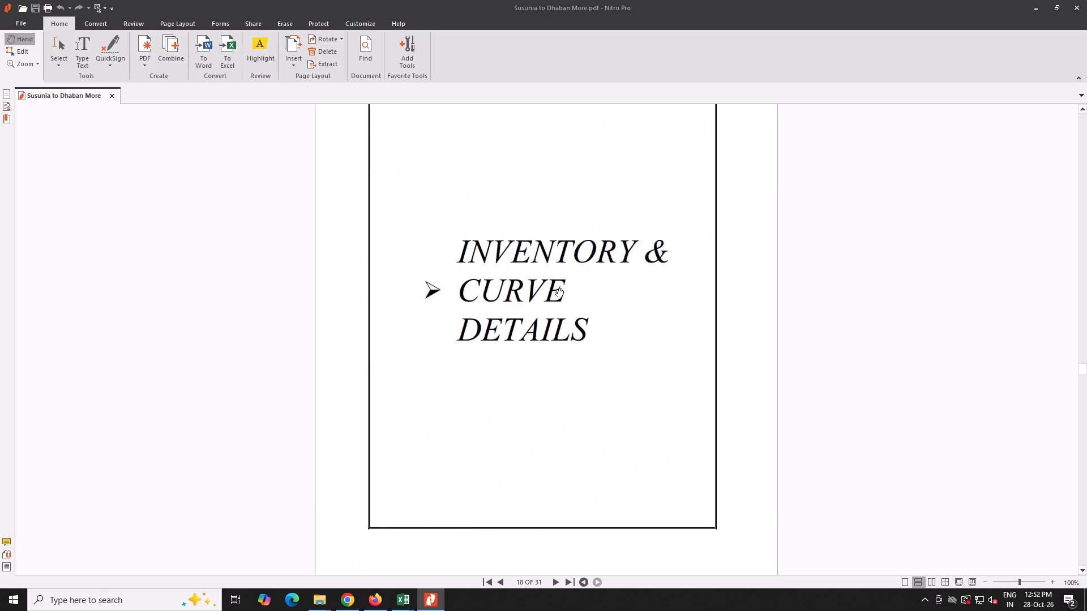
scroll(555, 288, "up", 2)
scroll(555, 288, "down", 16)
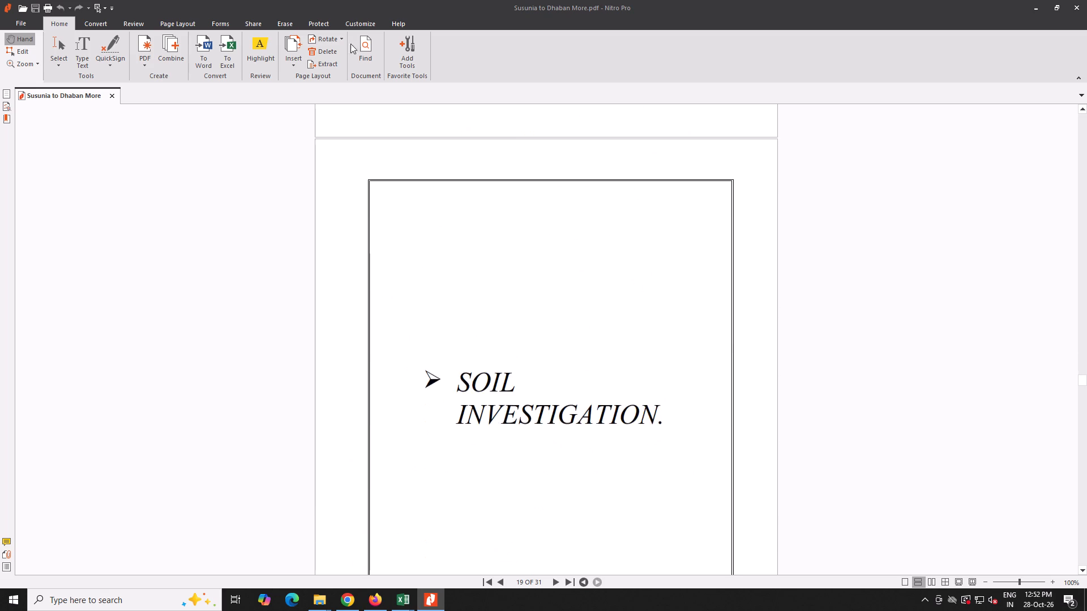
Insert all pages of the Inventory of Susunia to Dhaban More PDF from the DWG PDF folder before the Soil Investigation divider.
left_click(293, 57)
left_click(306, 78)
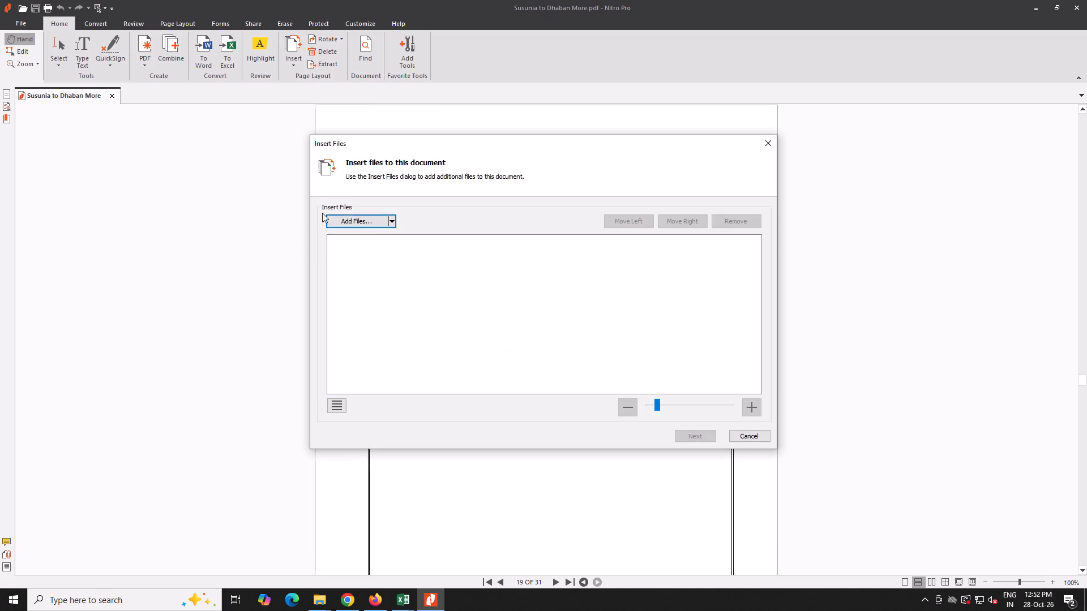
left_click(335, 221)
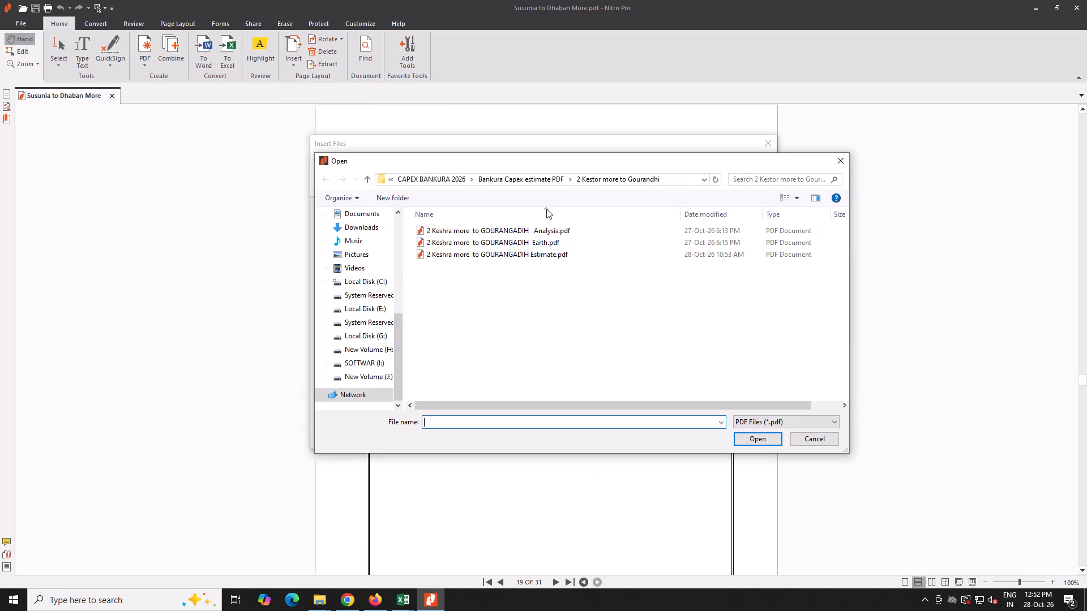
left_click(528, 182)
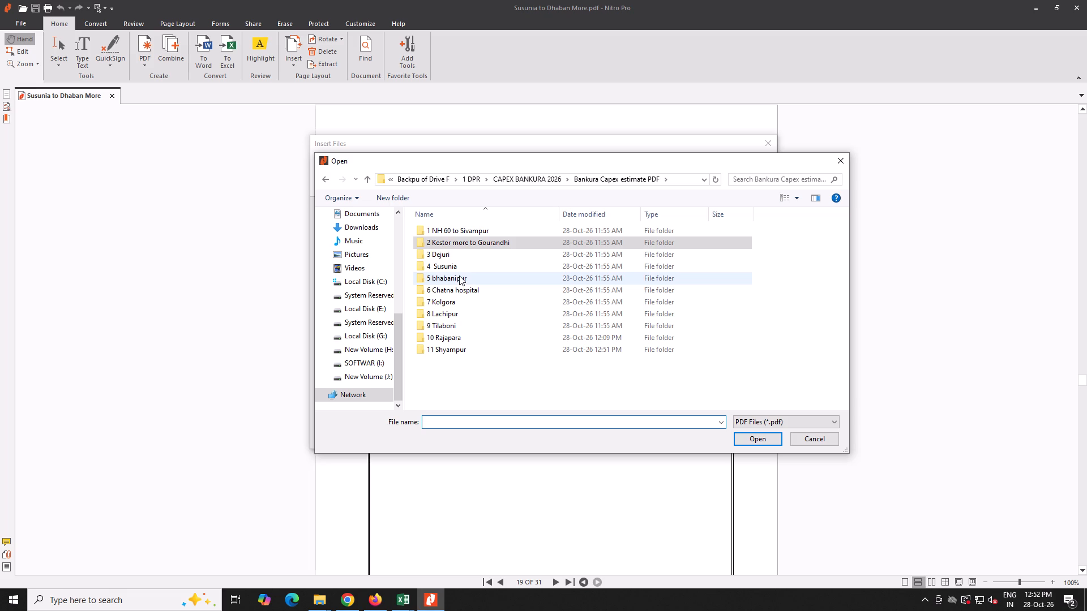
double_click(460, 268)
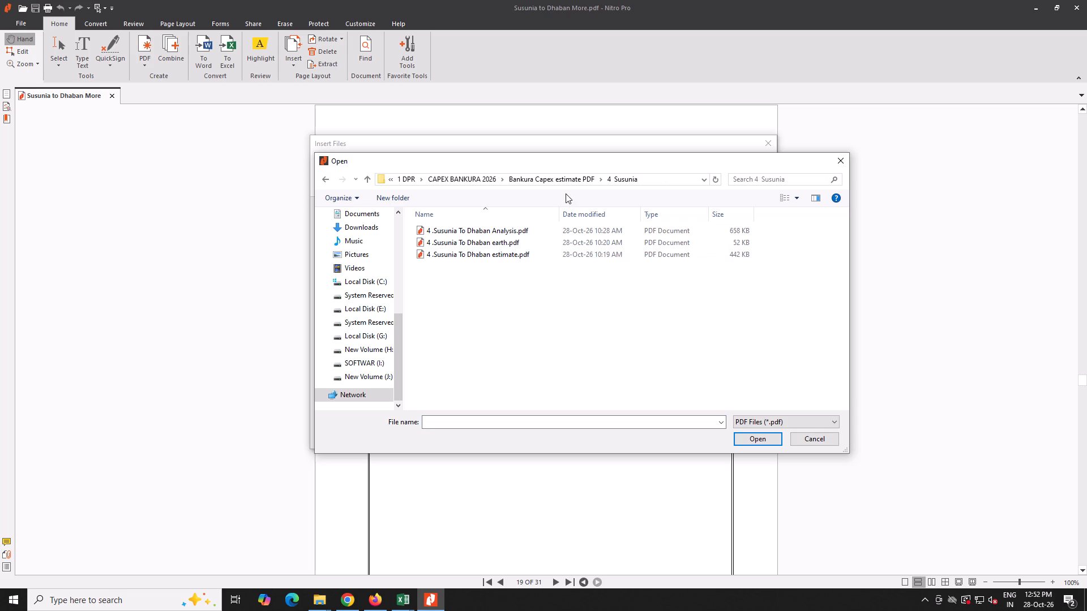
left_click(571, 178)
left_click(508, 181)
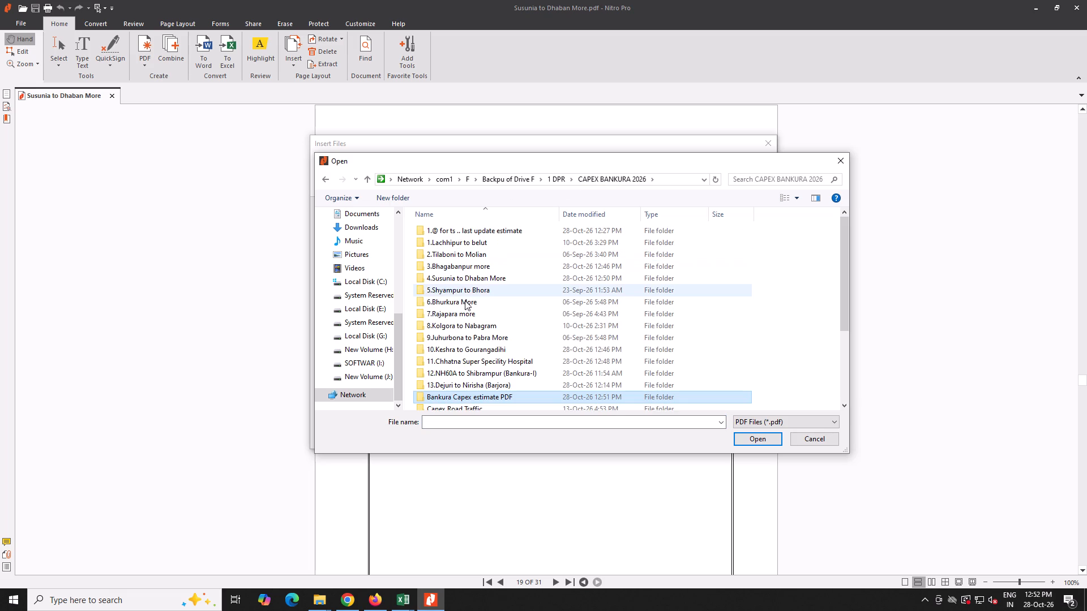
double_click(467, 282)
double_click(447, 230)
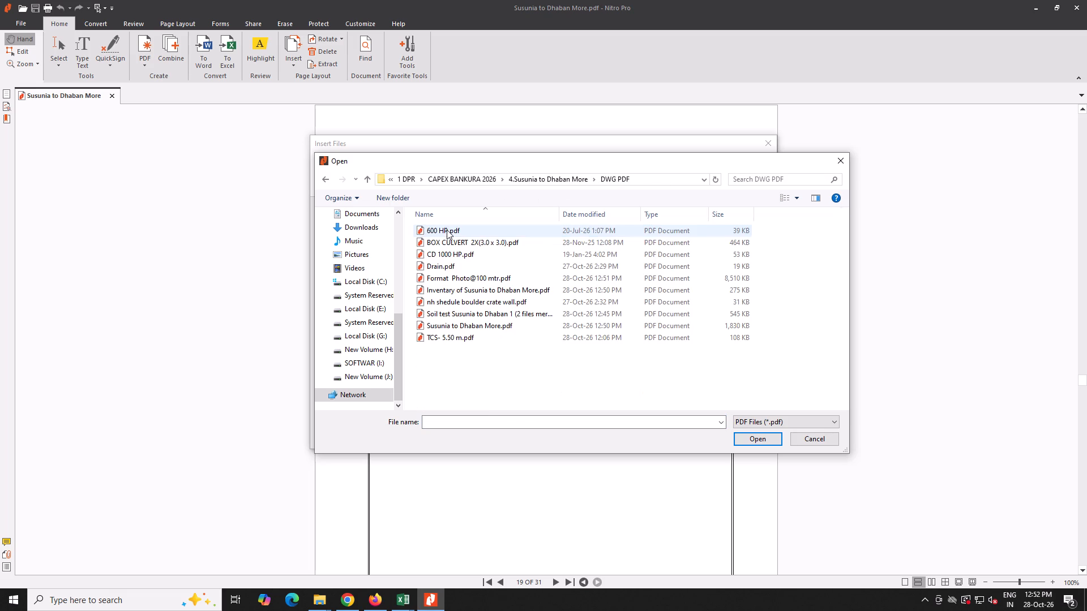
double_click(457, 285)
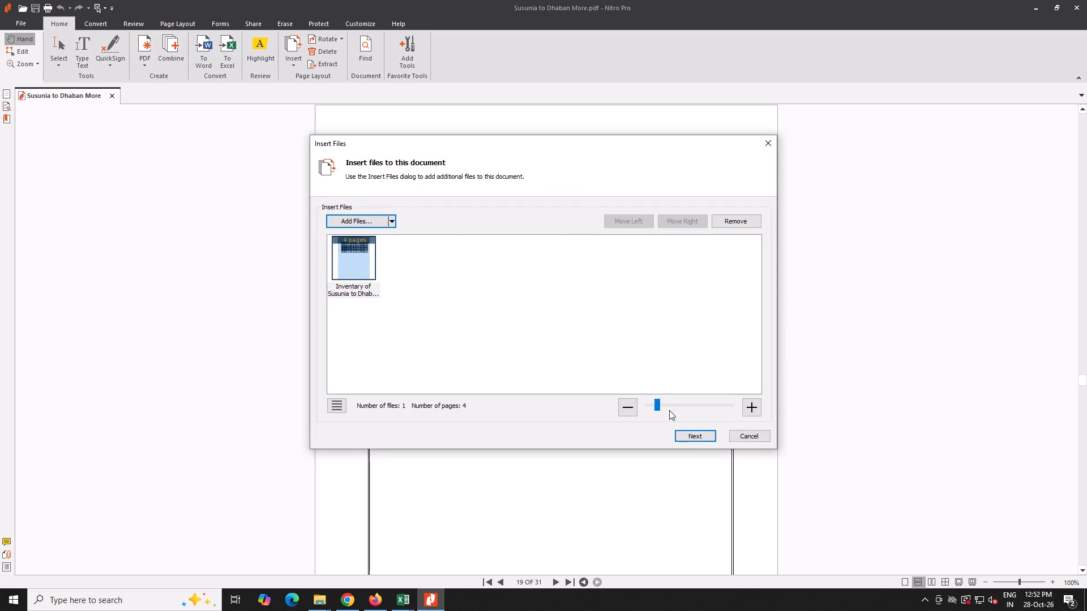
left_click(695, 436)
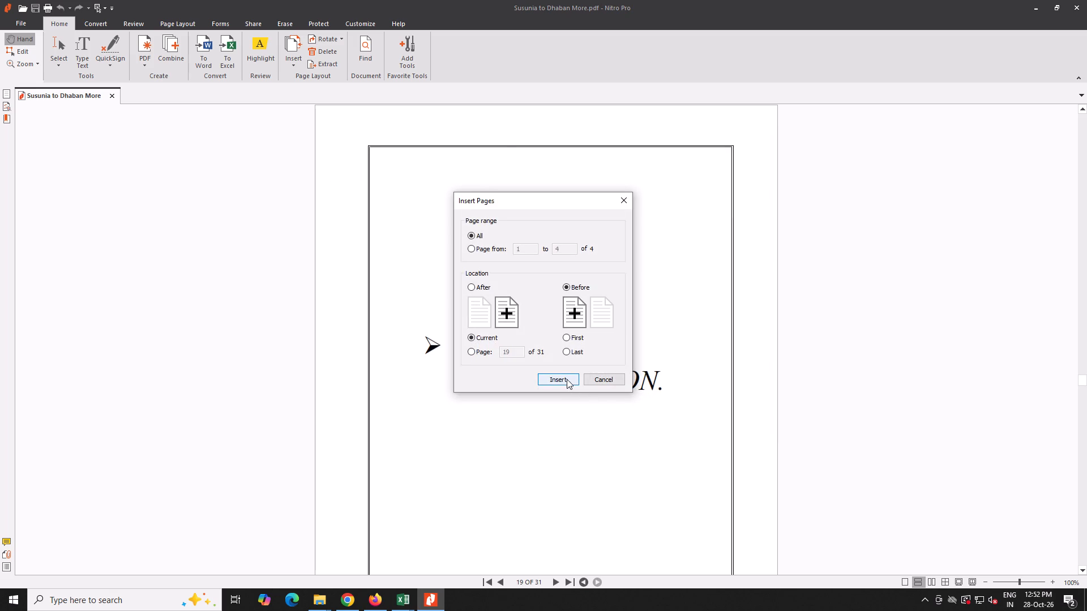
left_click(567, 379)
Check the inserted inventory pages and page back through the report to the Geotag Photographs divider.
scroll(570, 373, "down", 19)
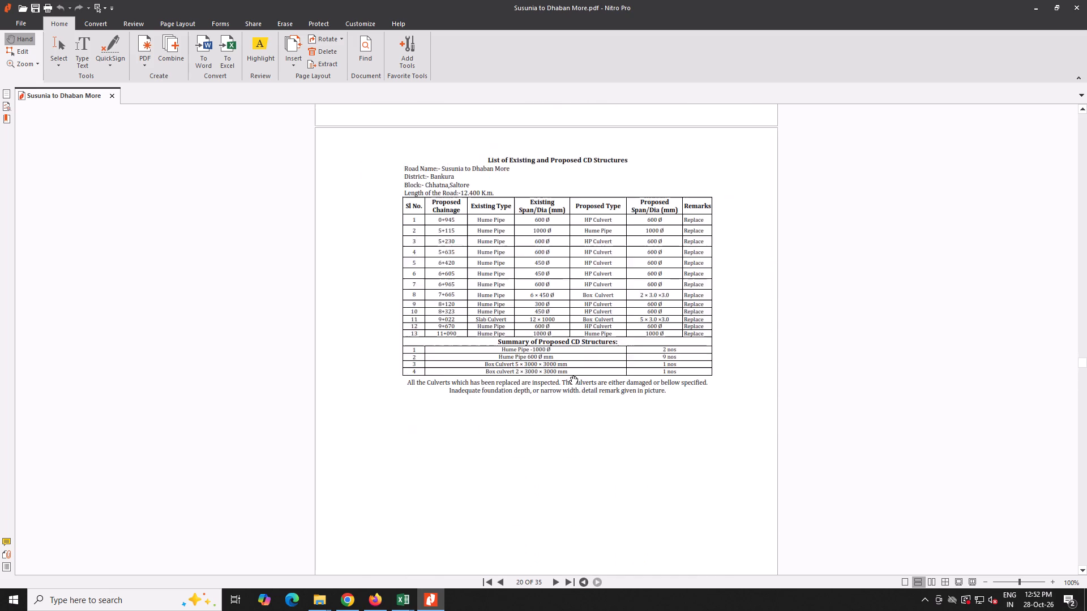
scroll(570, 376, "down", 20)
scroll(570, 376, "down", 15)
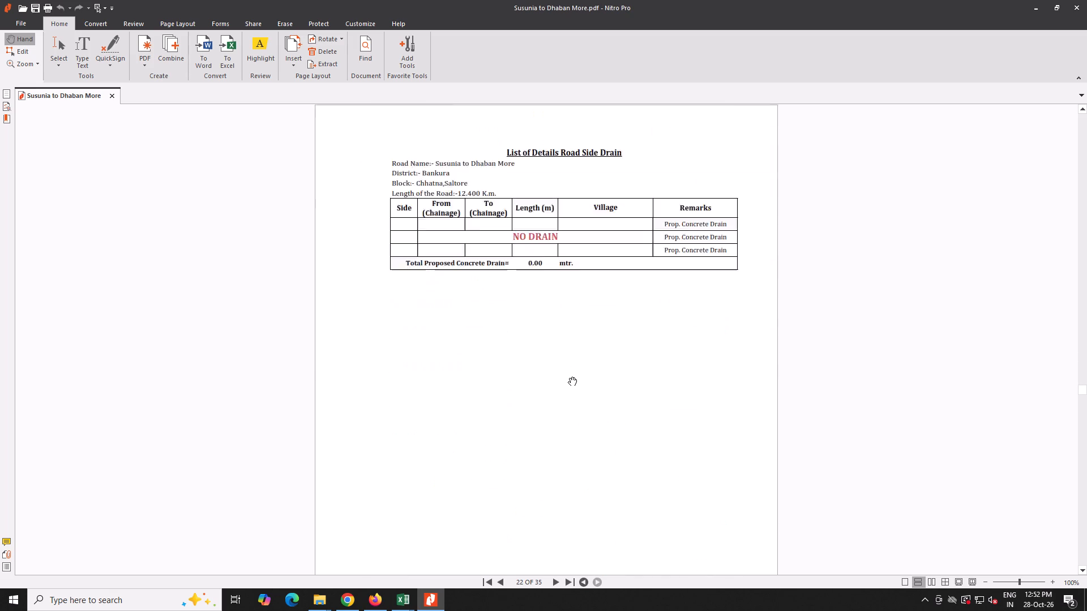
scroll(568, 377, "down", 20)
scroll(568, 377, "down", 12)
key("Left")
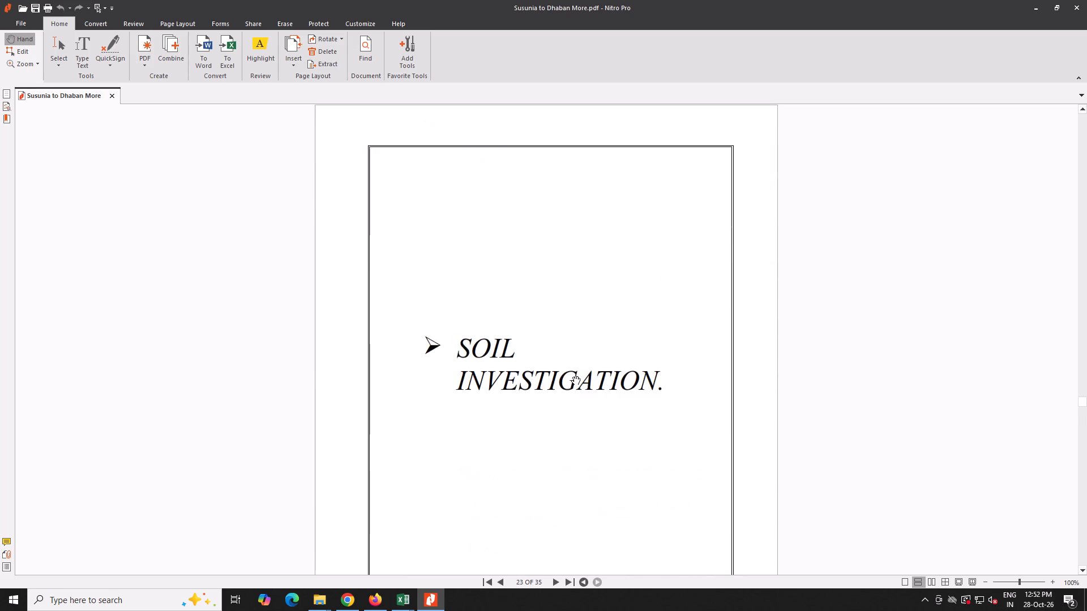
key("Left")
key("Left")
key("Left")
key("Left")
key("Left")
key("Left")
key("Left")
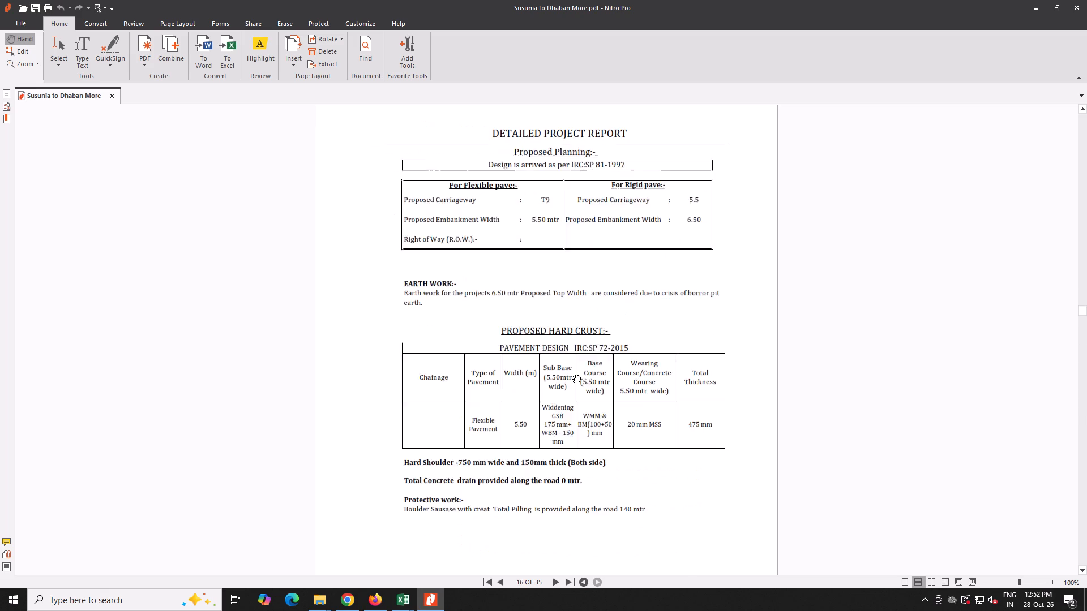
key("Left")
key("Left")
key("Left")
key("Left")
key("Left")
key("Left")
key("Left")
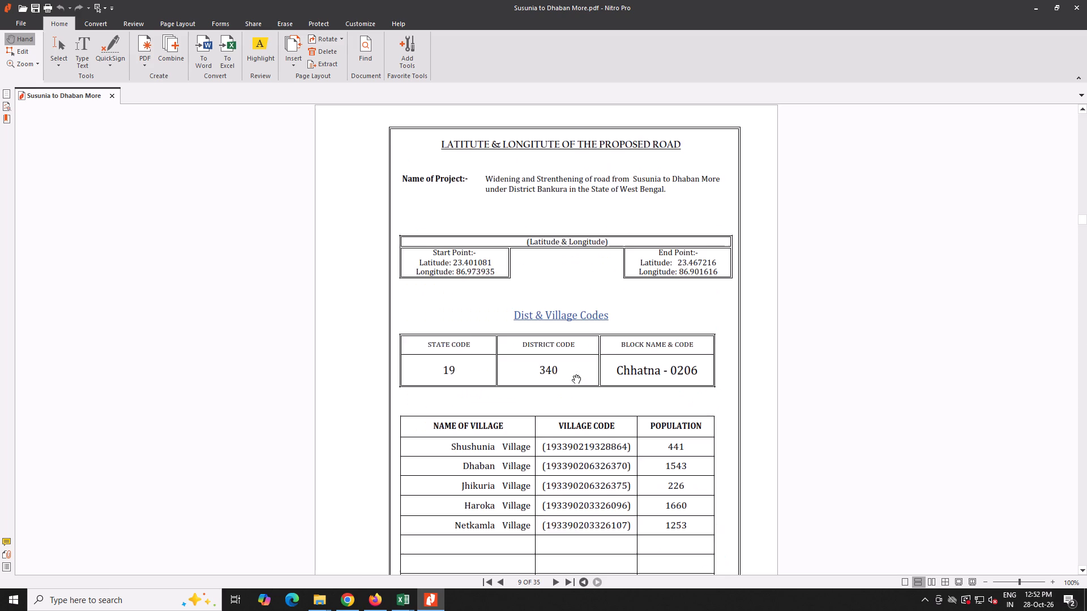
key("Left")
key("Left")
key("Right")
key("Right")
key("Left")
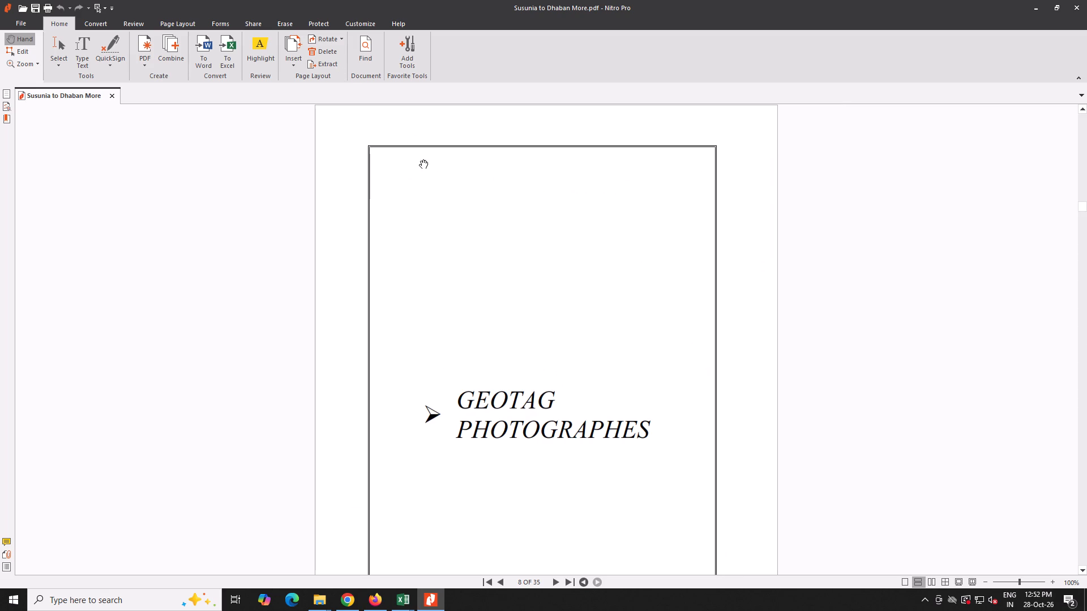
Move the latitude and longitude page ahead of the Geotag Photographs divider and save the PDF.
left_click(9, 95)
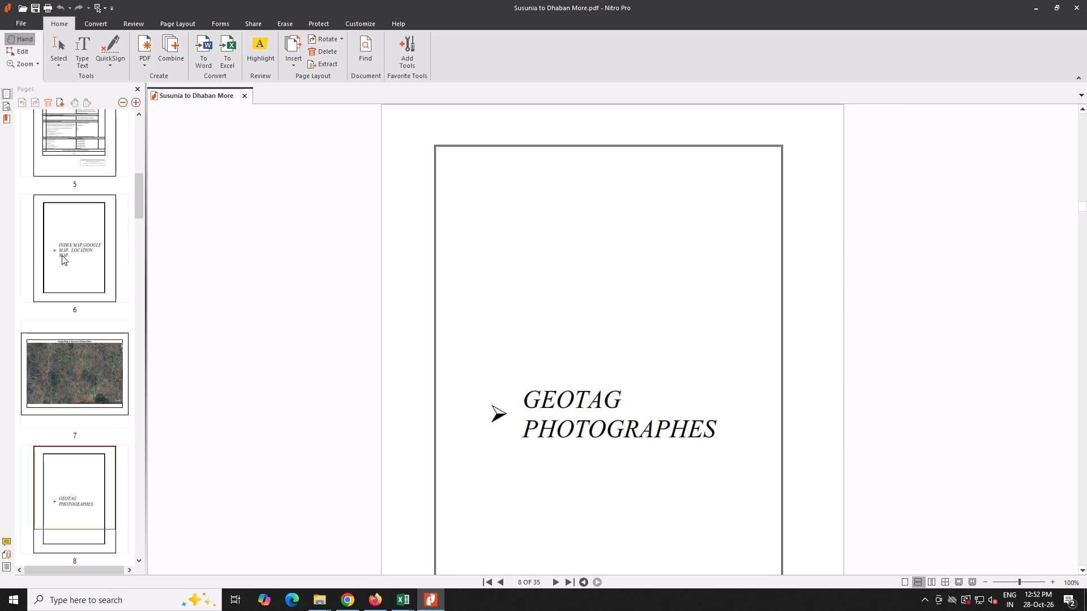
scroll(83, 334, "down", 2)
left_click_drag(84, 268, 94, 141)
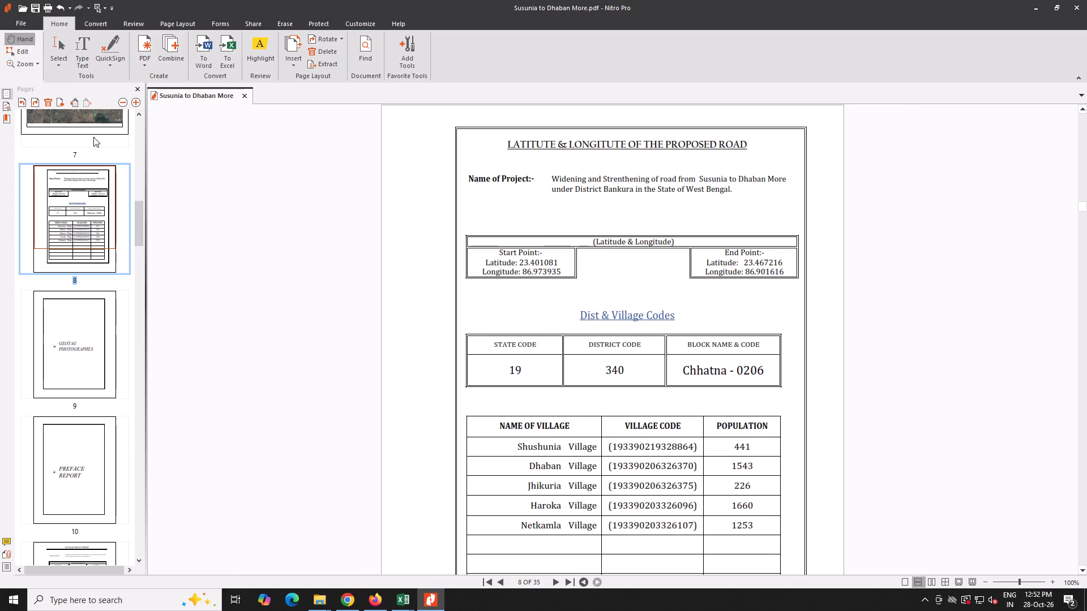
left_click(37, 7)
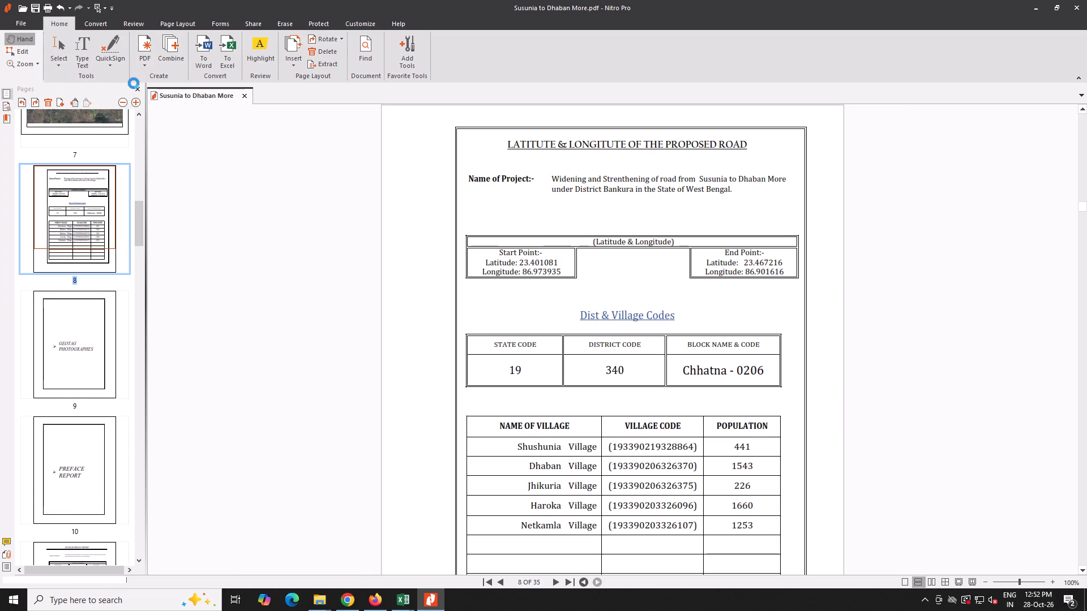
left_click(134, 88)
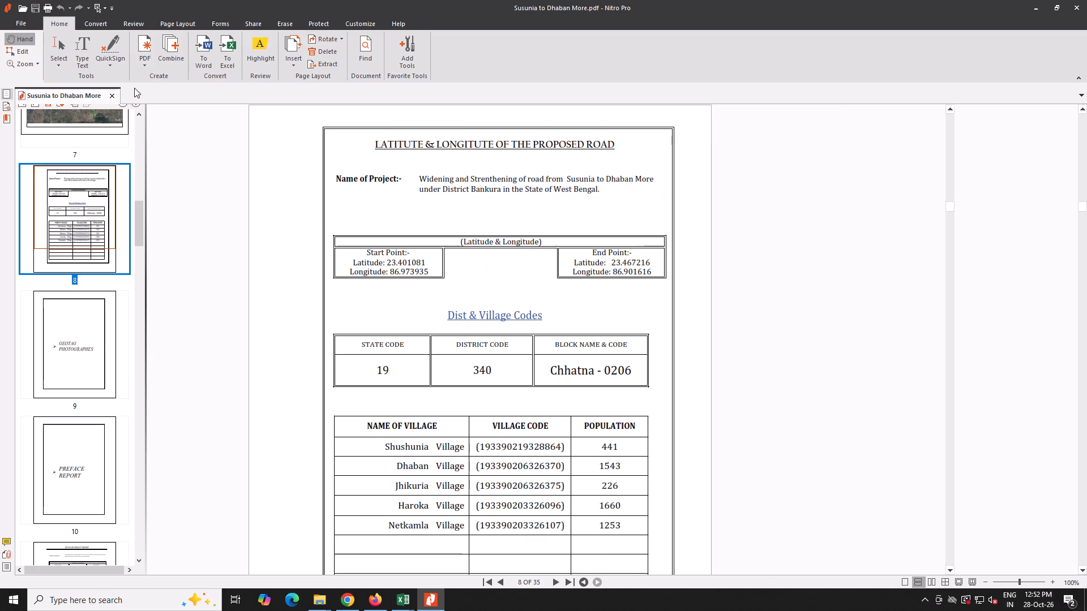
Insert all pages of the Format Photo@100 mtr PDF before the Preface Report divider.
scroll(485, 276, "down", 20)
scroll(485, 276, "down", 7)
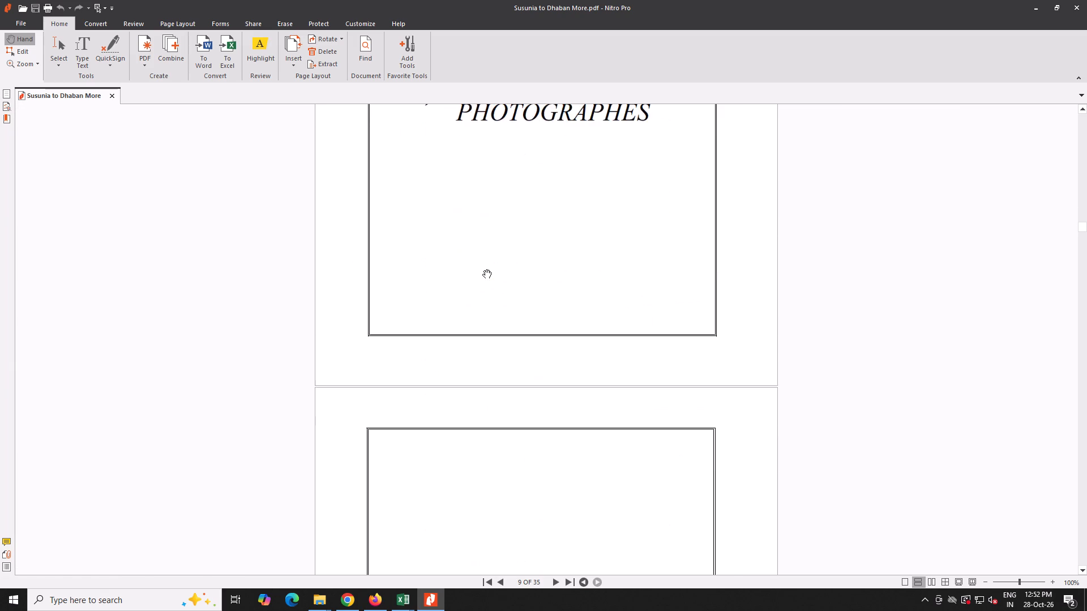
scroll(483, 269, "down", 9)
left_click(292, 60)
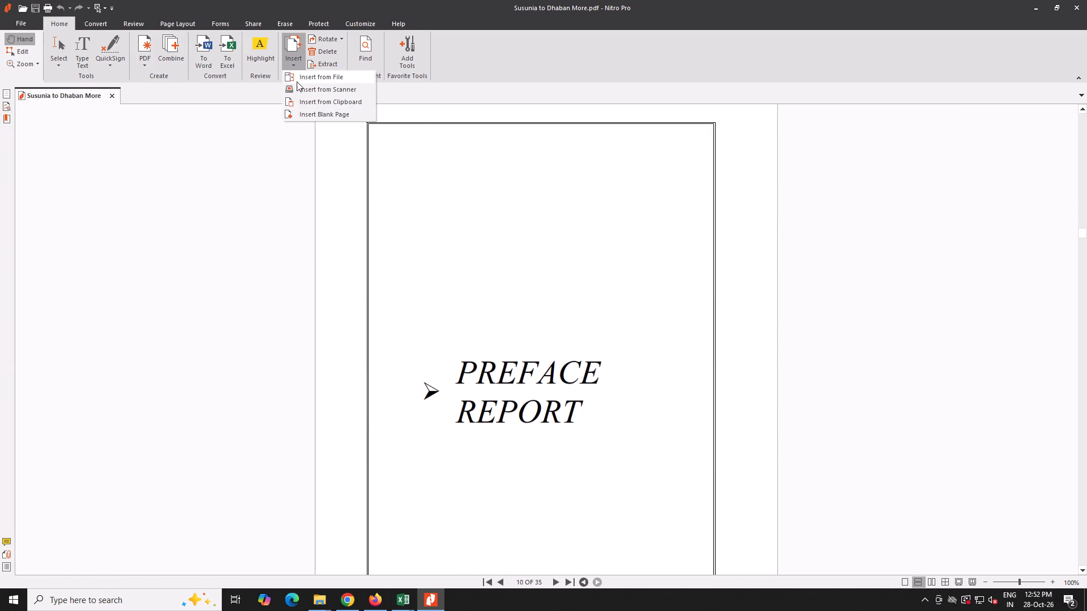
left_click(297, 81)
left_click(360, 220)
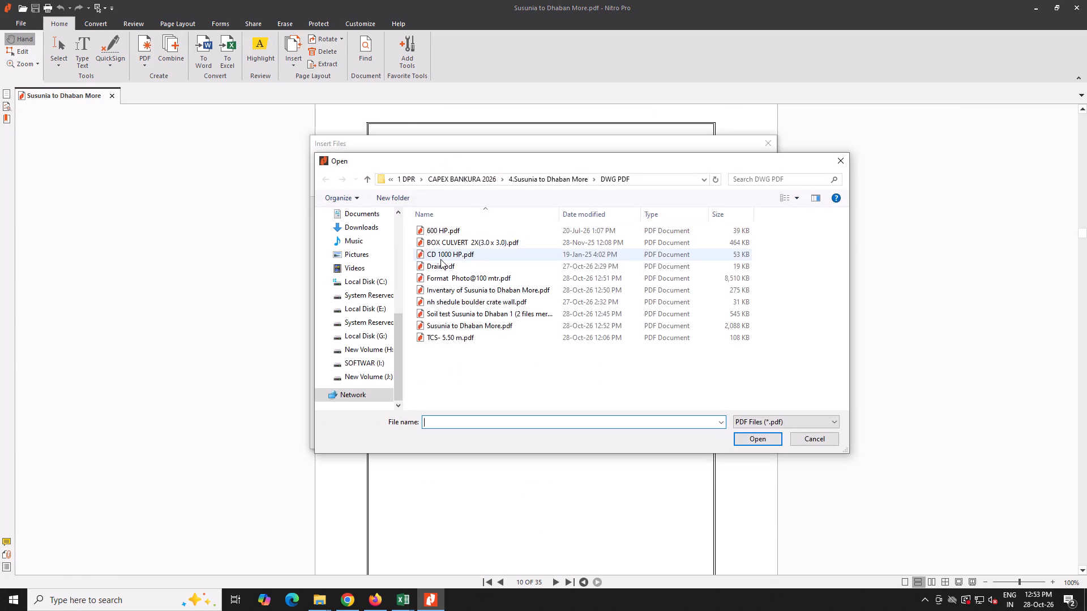
double_click(443, 278)
left_click(700, 438)
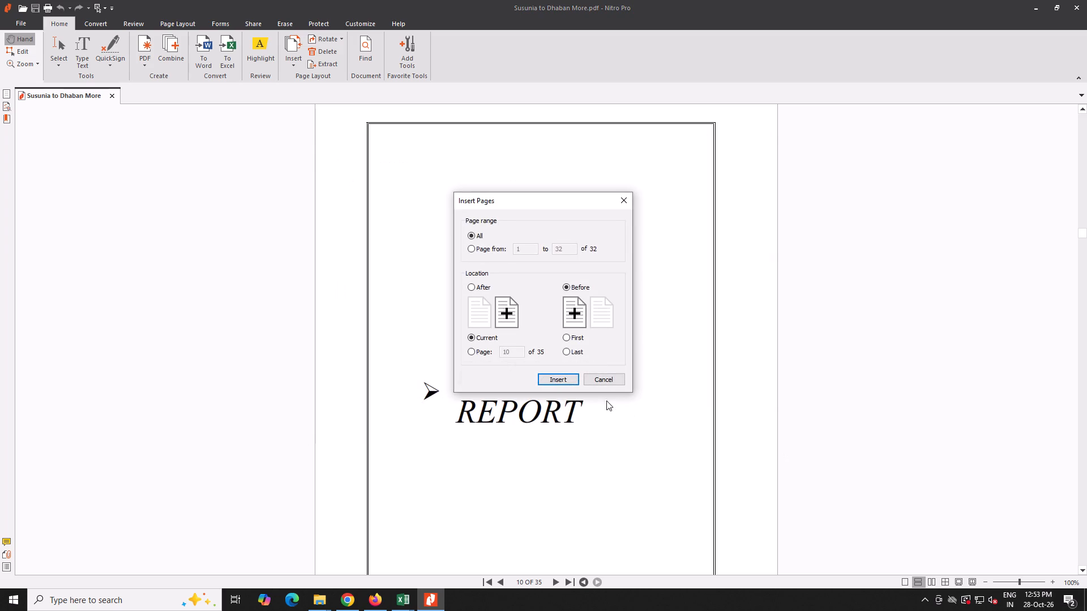
left_click(563, 382)
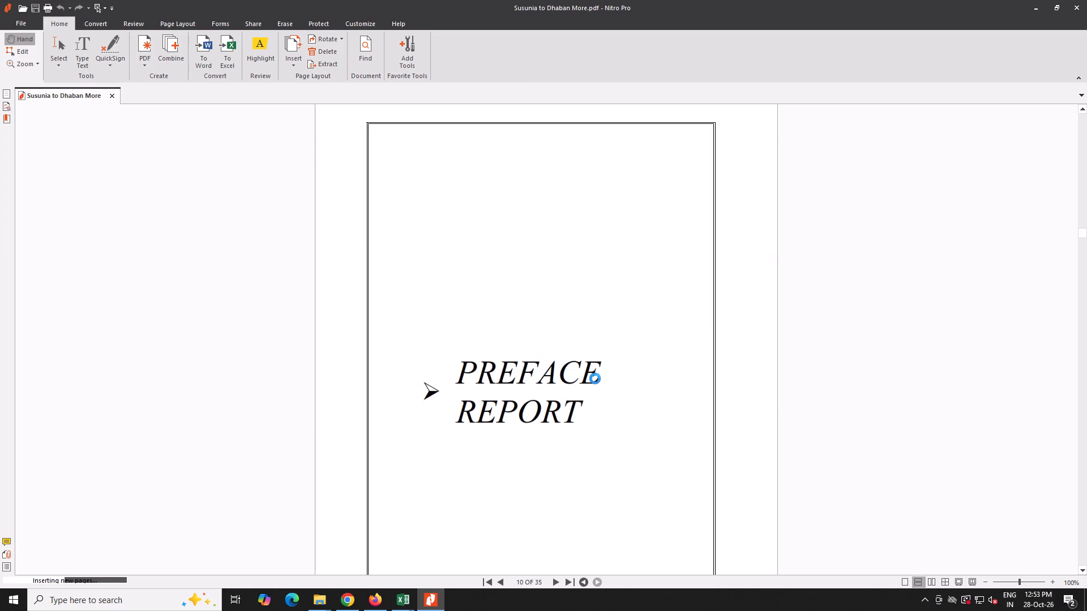
Save the report PDF with the chainage photograph pages inserted.
left_click(34, 2)
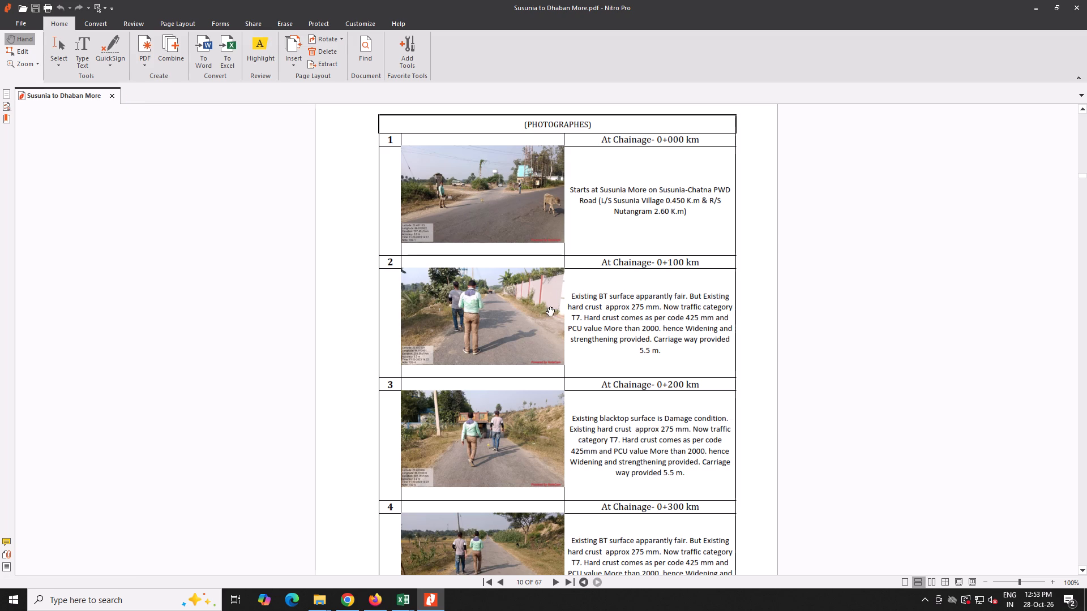
Review the report from the inserted chainage photographs through the traffic survey pages to the Drawings & Alignment divider.
key("Right")
key("Right")
key("Right")
key("Right")
key("Right")
key("Right")
key("Right")
key("Right")
key("Right")
key("Right")
key("Right")
key("Right")
key("Right")
key("Right")
key("Right")
key("Right")
key("Right")
key("Right")
key("Right")
key("Right")
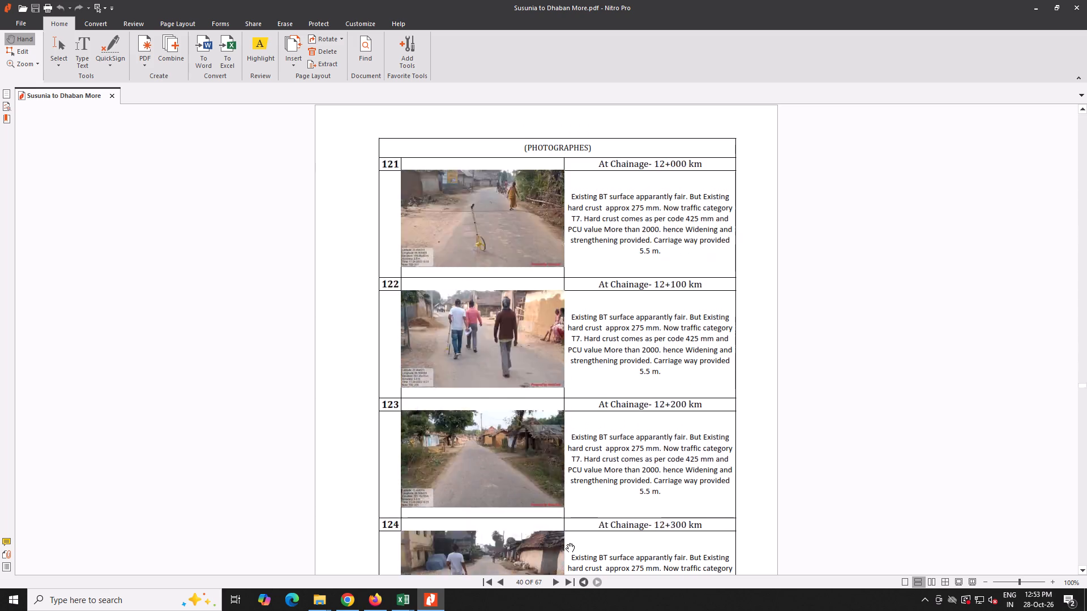
key("Right")
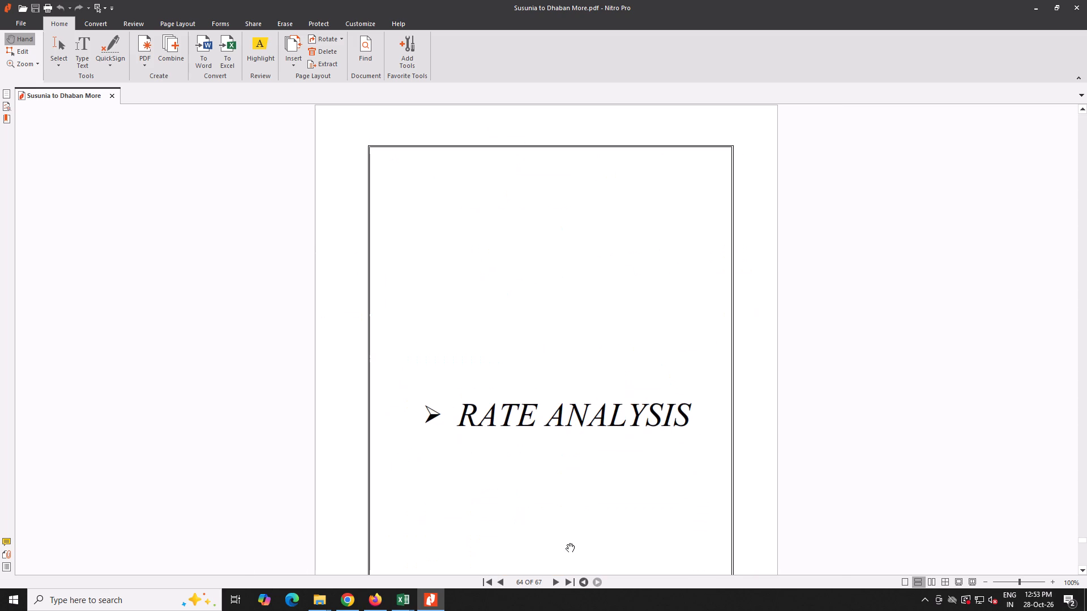
key("Left")
key("Left")
key("Left")
key("Left")
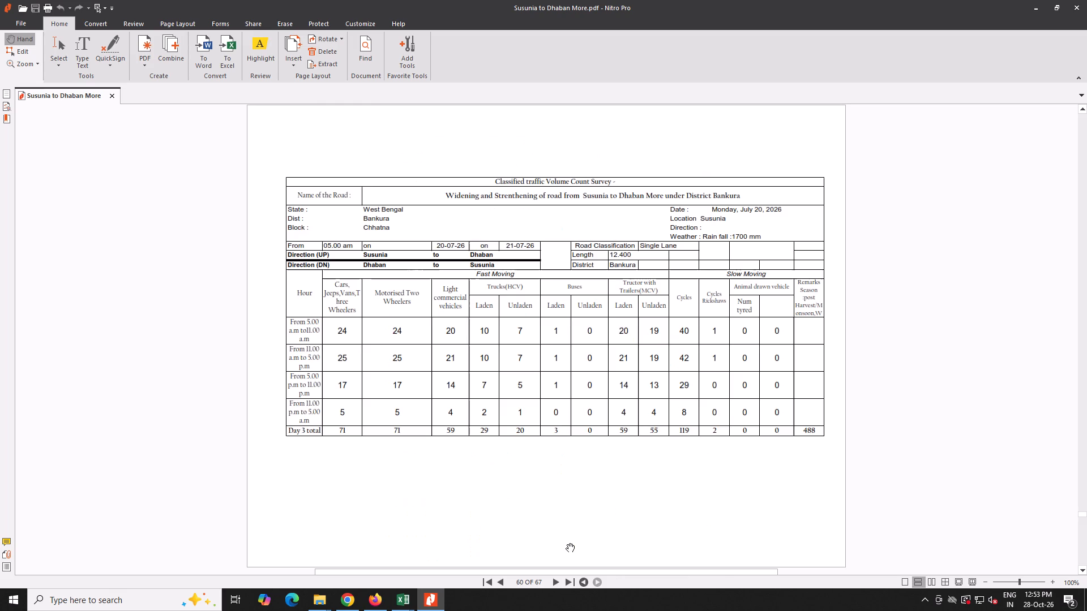
key("Left")
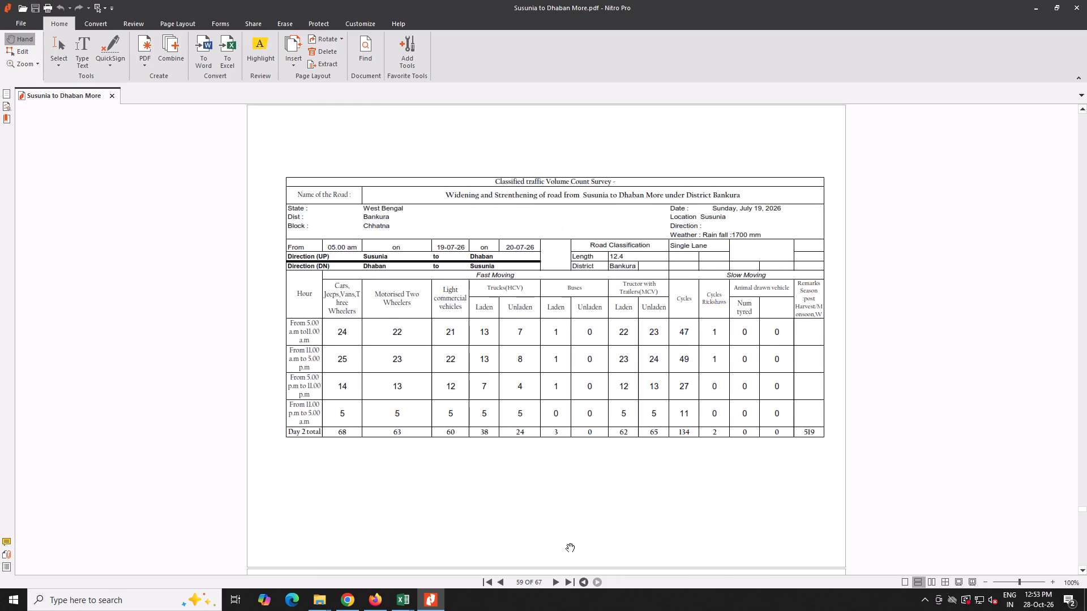
key("Left")
key("Right")
key("Right")
key("Right")
key("Right")
key("Right")
key("Right")
key("Right")
key("Right")
key("Right")
key("Right")
key("Right")
key("Right")
key("Right")
key("Right")
key("Right")
key("Right")
key("Right")
key("Right")
key("Right")
key("Right")
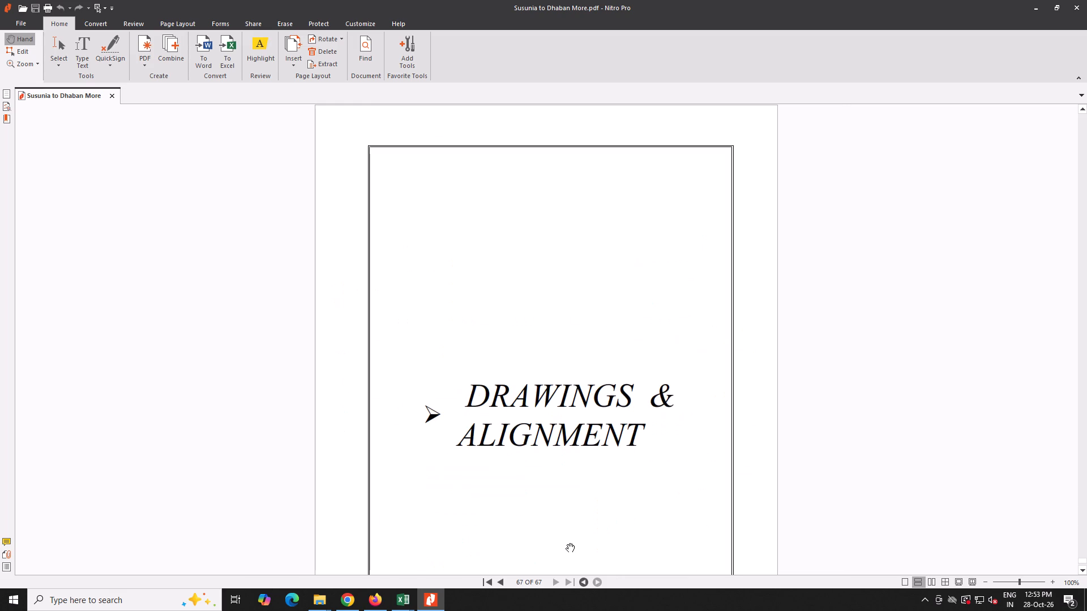
Queue the TCS- 5.50 m, 600 HP, 1000 Dia HP, BOX CULVERT 2X(3.0 x 3.0), Drain and nh shedule boulder crate wall PDFs for insertion.
left_click(291, 58)
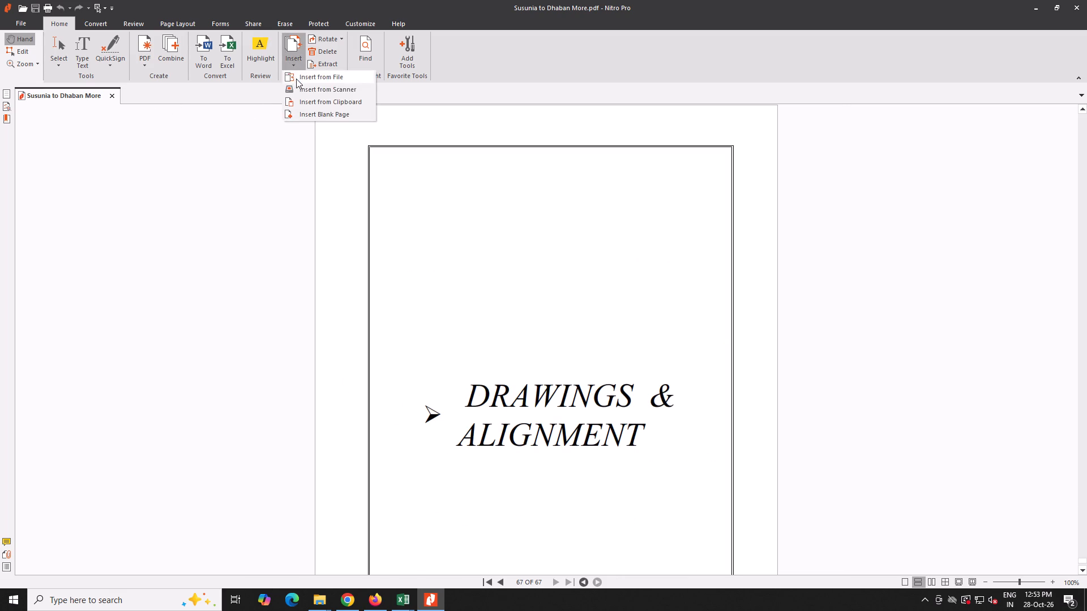
left_click(296, 79)
left_click(353, 224)
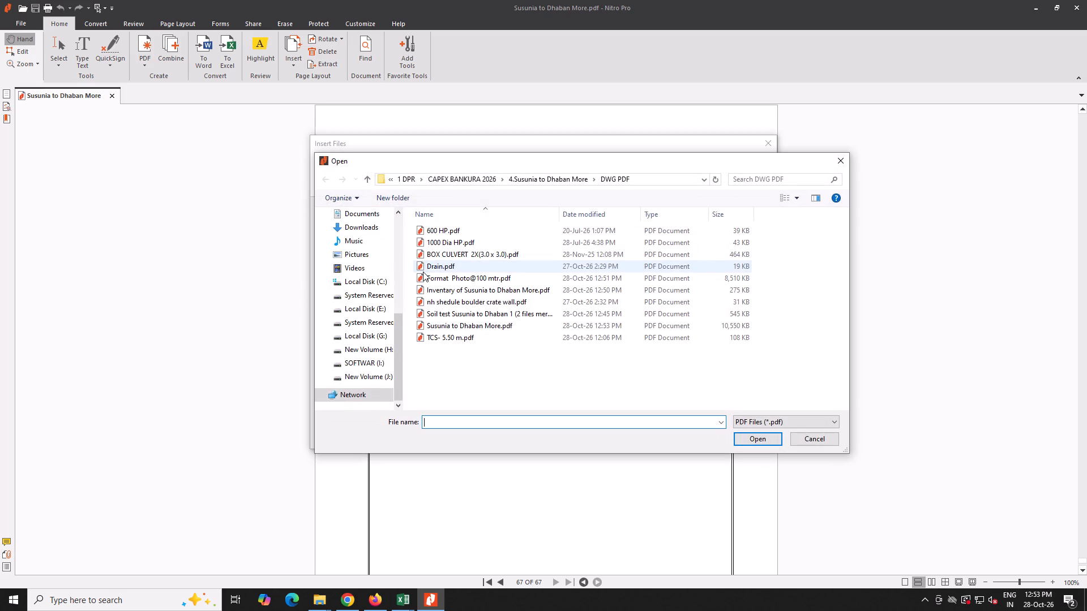
left_click(447, 337)
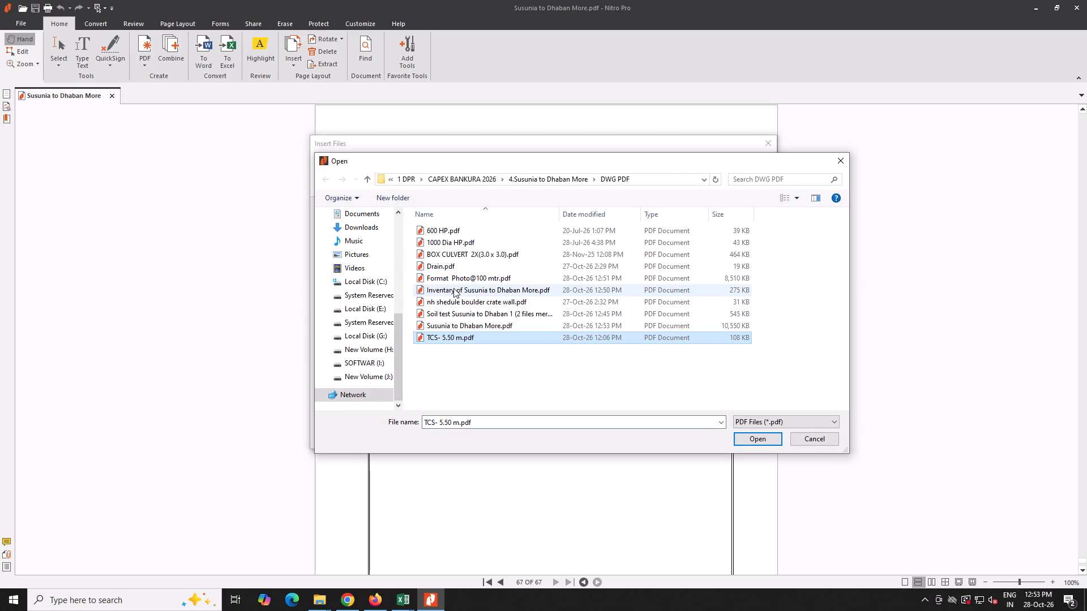
left_click(438, 234, "ctrl")
left_click(440, 244, "ctrl")
left_click(446, 253, "ctrl")
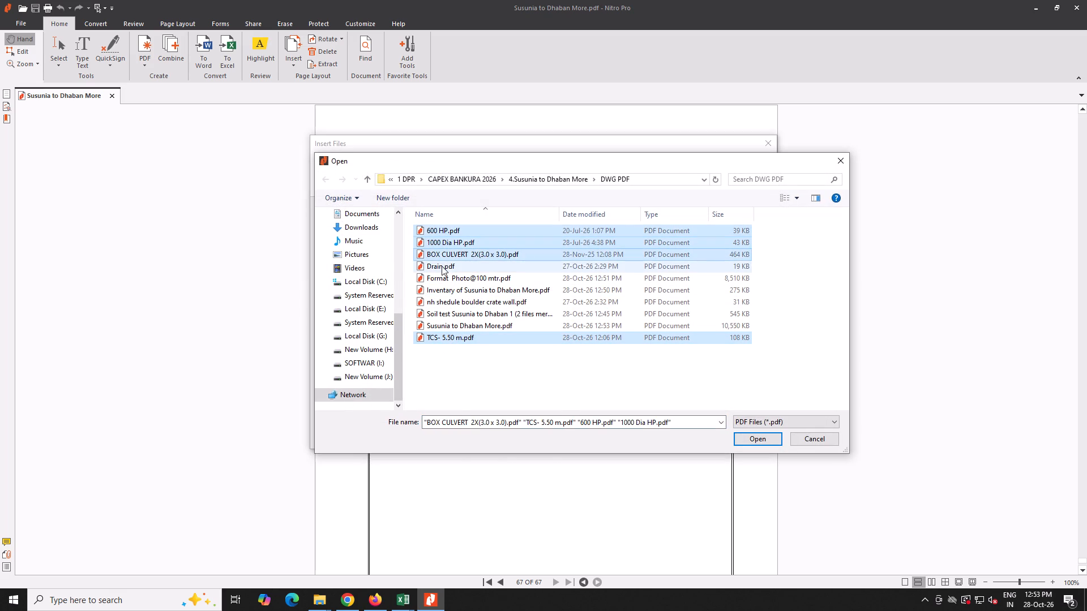
left_click(442, 266, "ctrl")
left_click(452, 302, "ctrl")
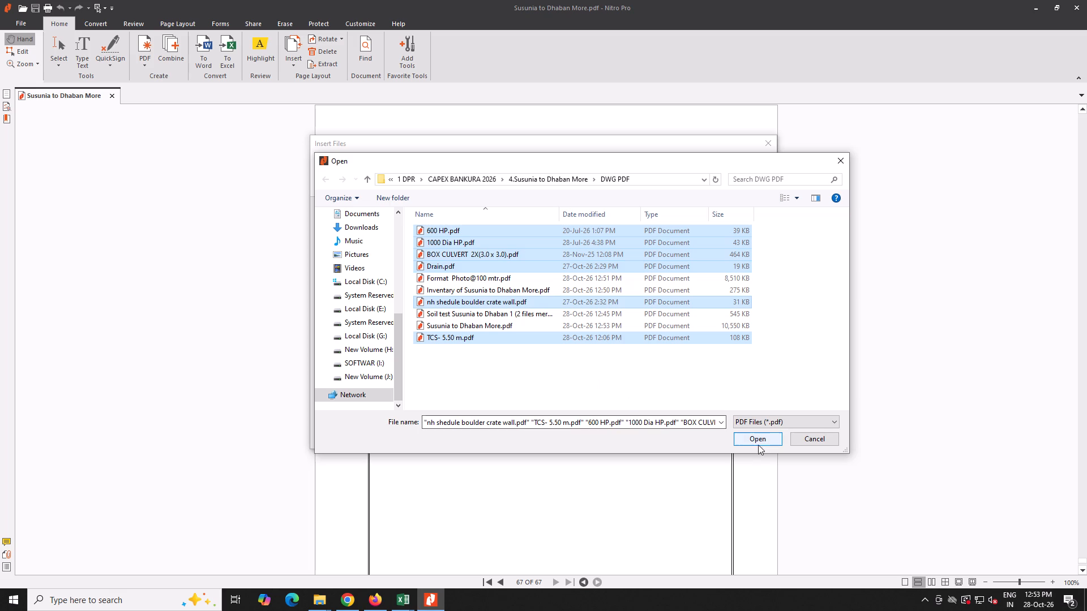
left_click(759, 440)
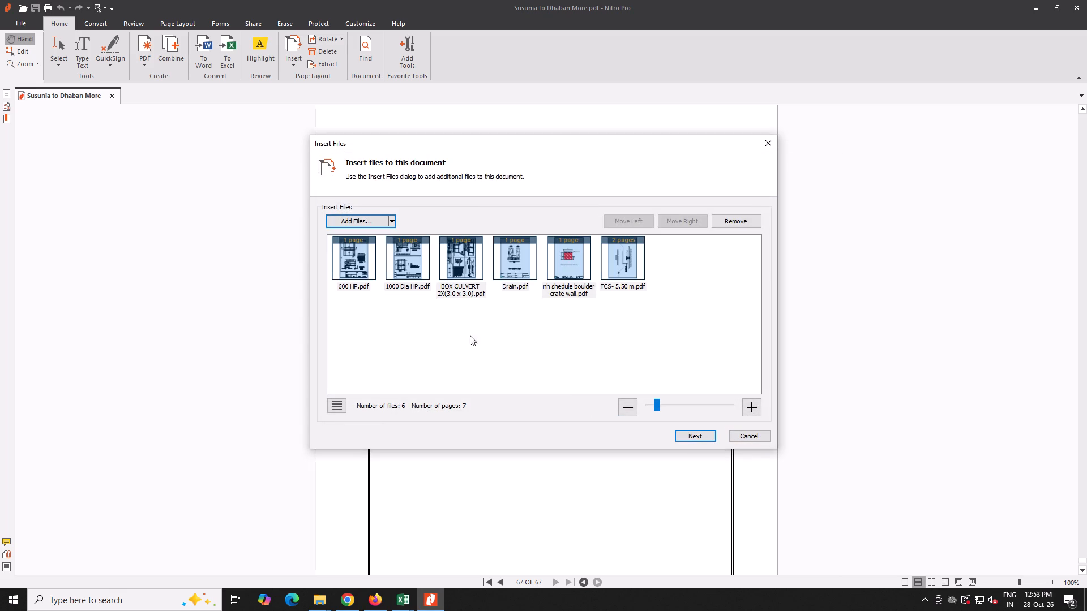
Reorder the queued files so TCS- 5.50 m comes first, and insert them all after the Drawings & Alignment divider.
left_click(510, 334)
left_click(617, 269)
left_click_drag(626, 257, 366, 270)
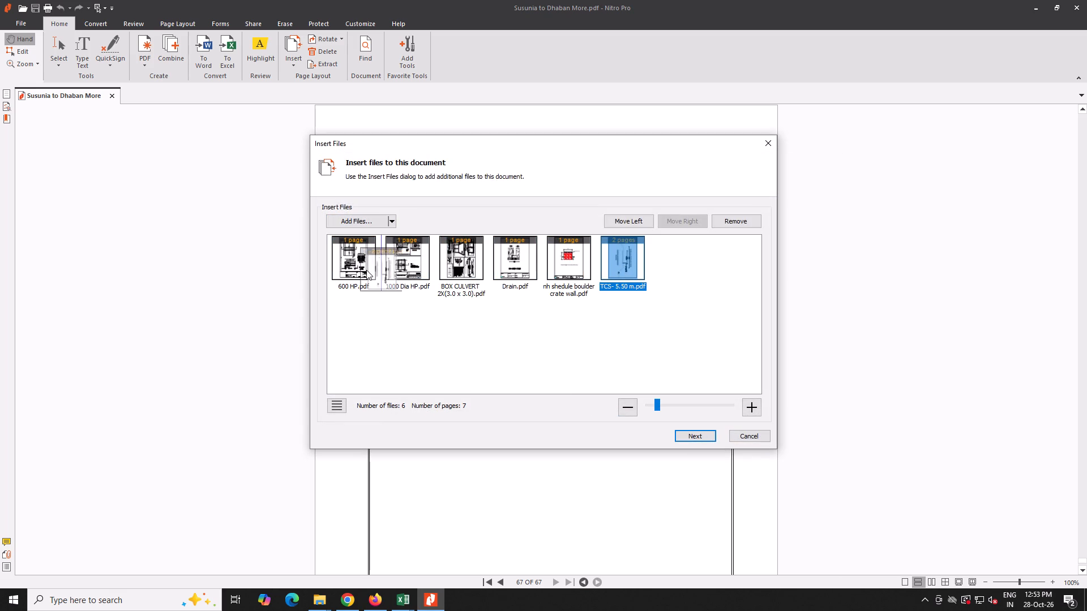
left_click_drag(366, 270, 348, 264)
left_click(697, 433)
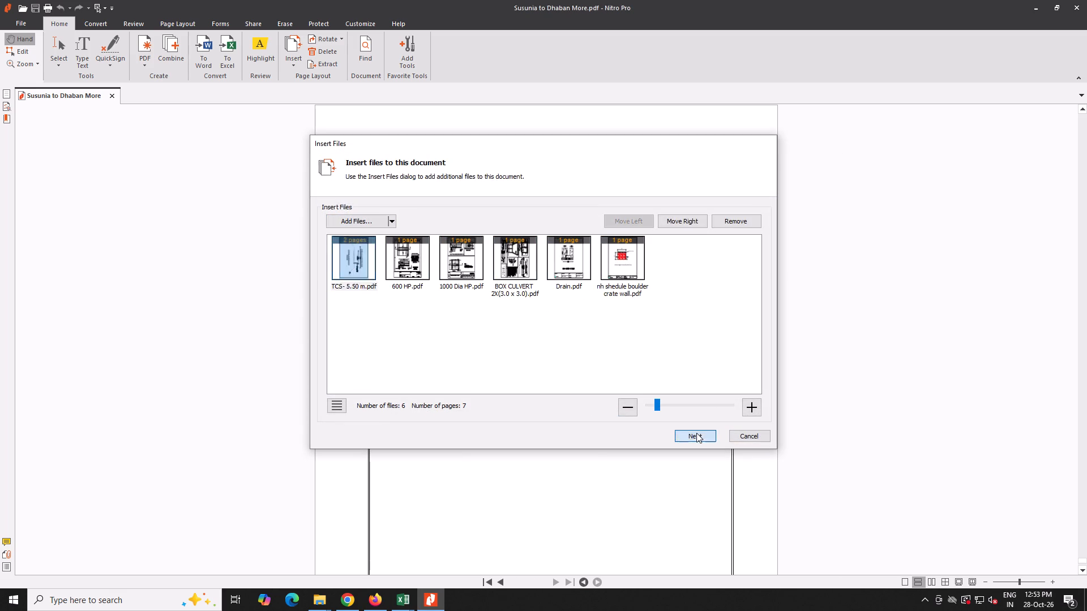
left_click(476, 261)
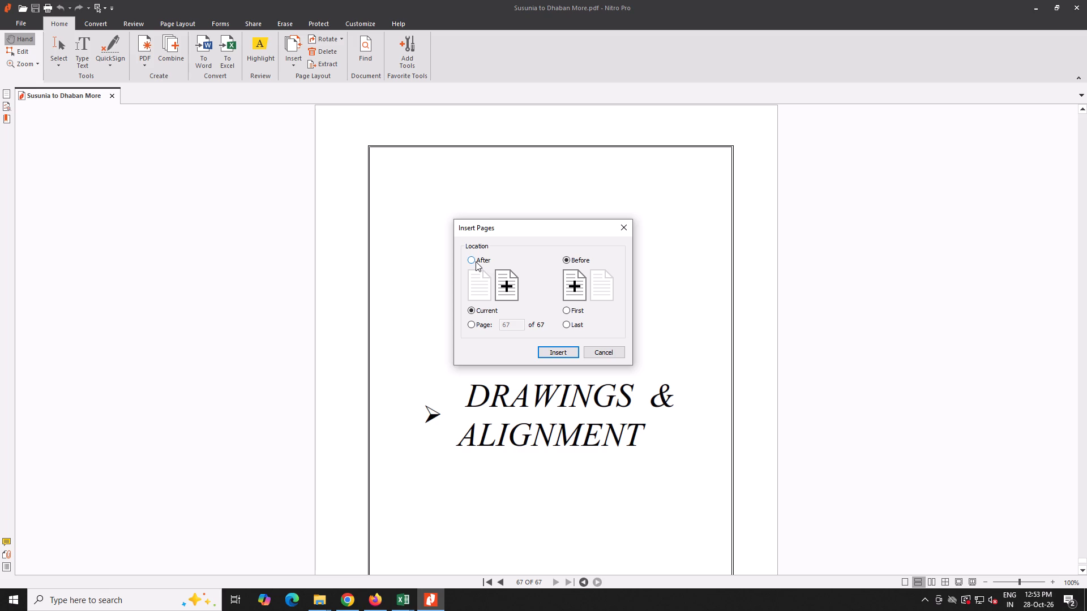
left_click(547, 348)
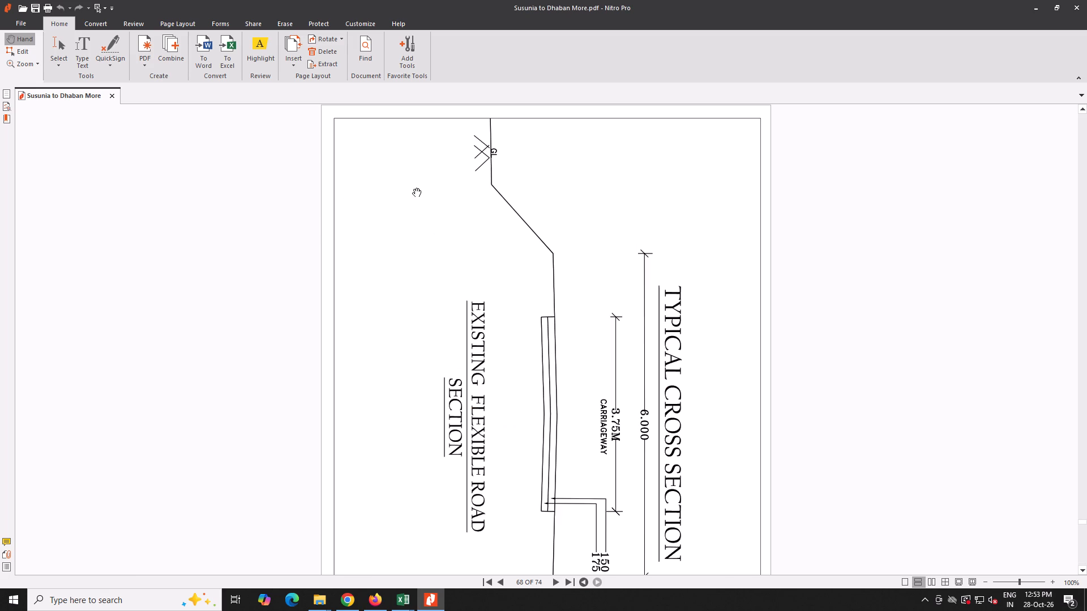
Rotate the existing flexible road typical cross section page by 180 degrees and save the PDF.
left_click(319, 39)
left_click(324, 40)
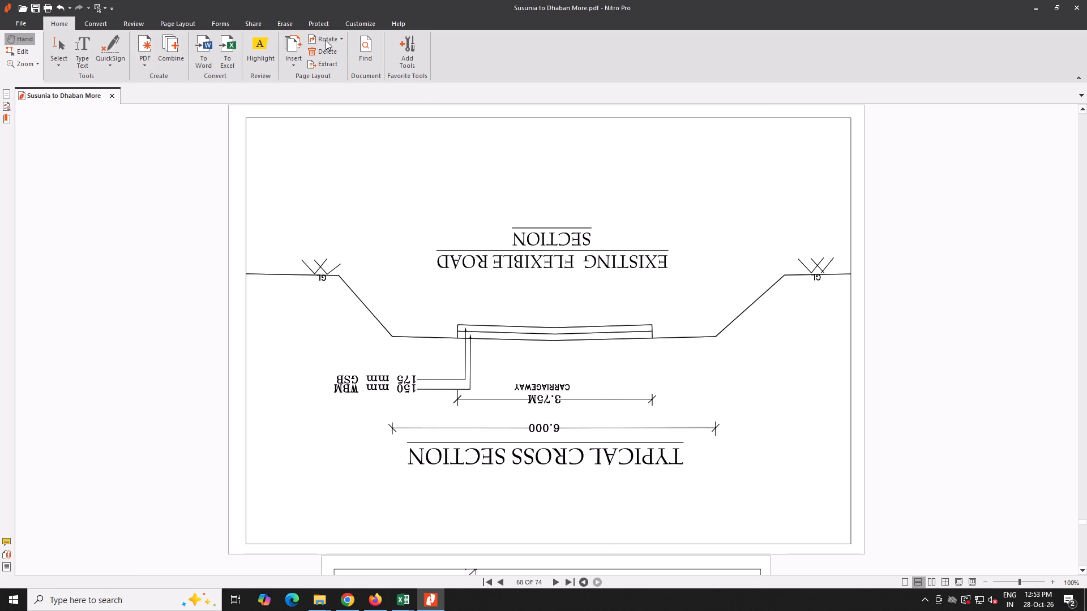
left_click(38, 8)
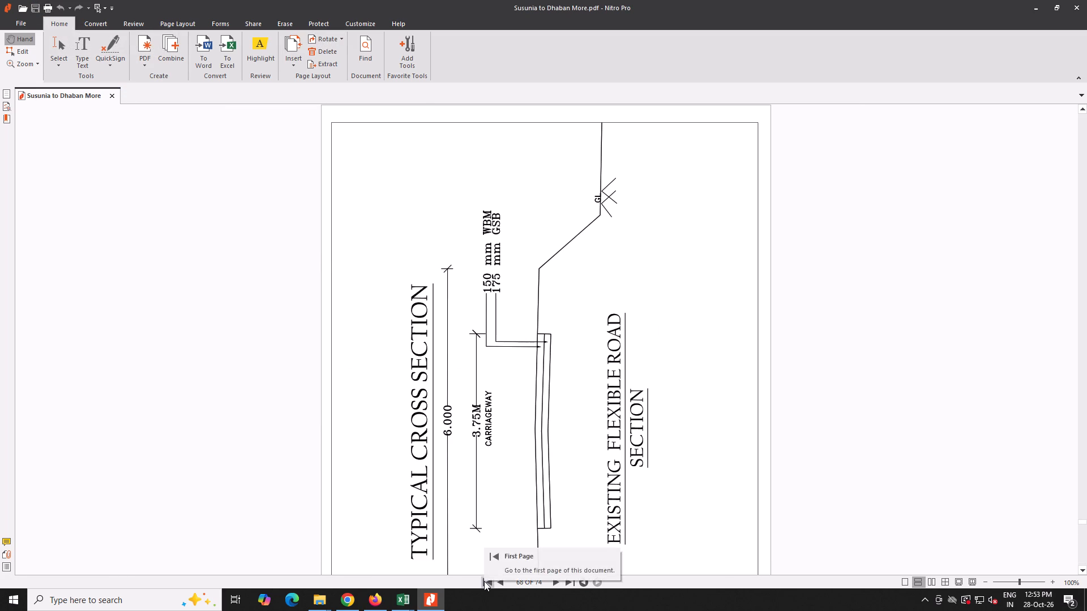
Insert all pages of 4 .Susunia To Dhaban estimate.pdf from the Bankura Capex estimate PDF folder before the Rate Analysis divider.
double_click(502, 583)
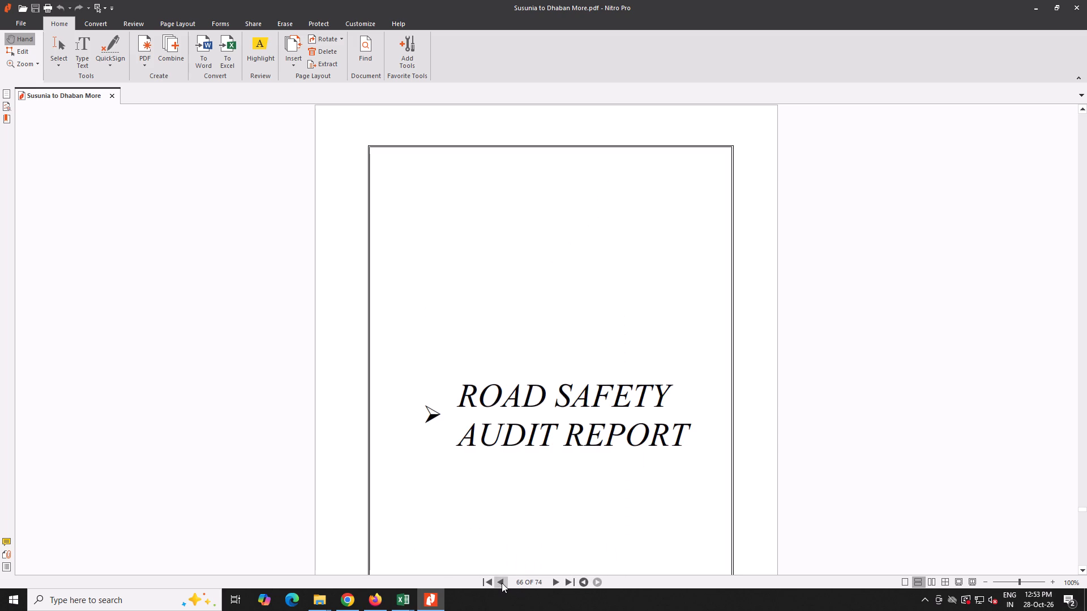
double_click(502, 583)
left_click(503, 583)
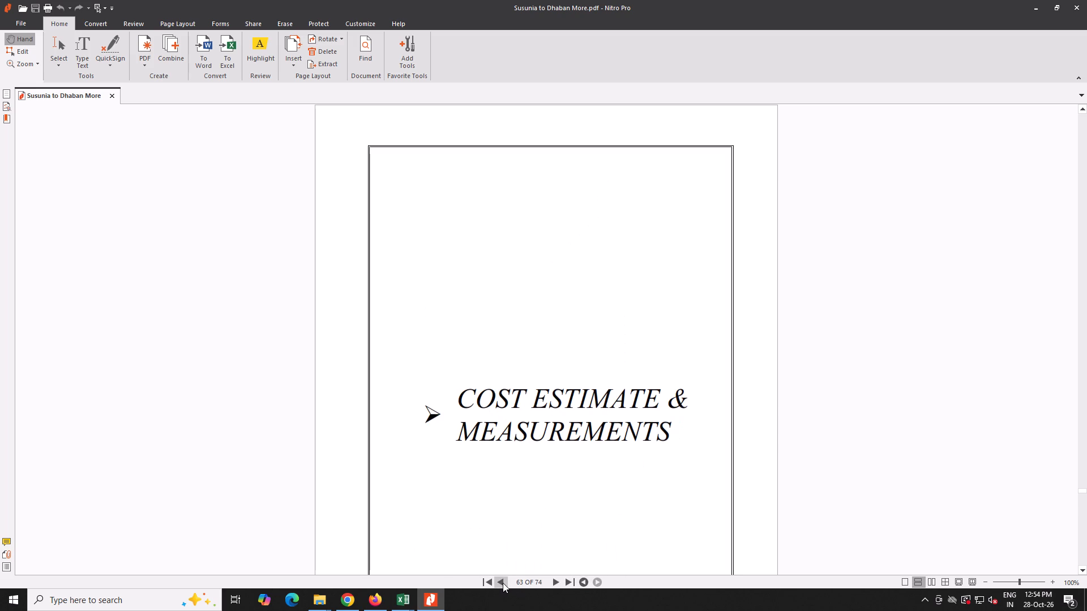
left_click(552, 584)
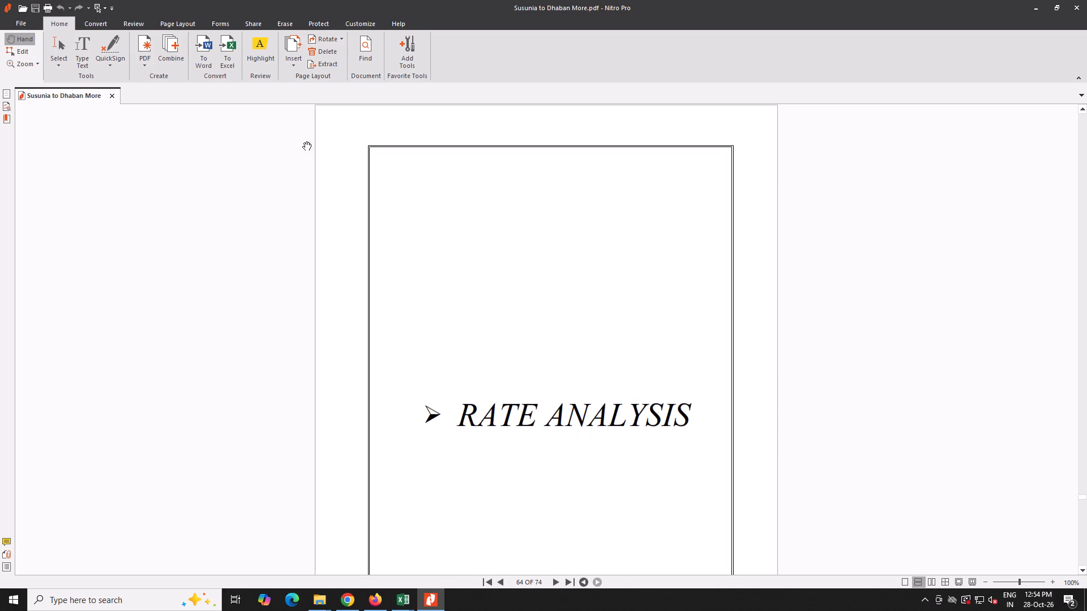
left_click(299, 64)
left_click(308, 76)
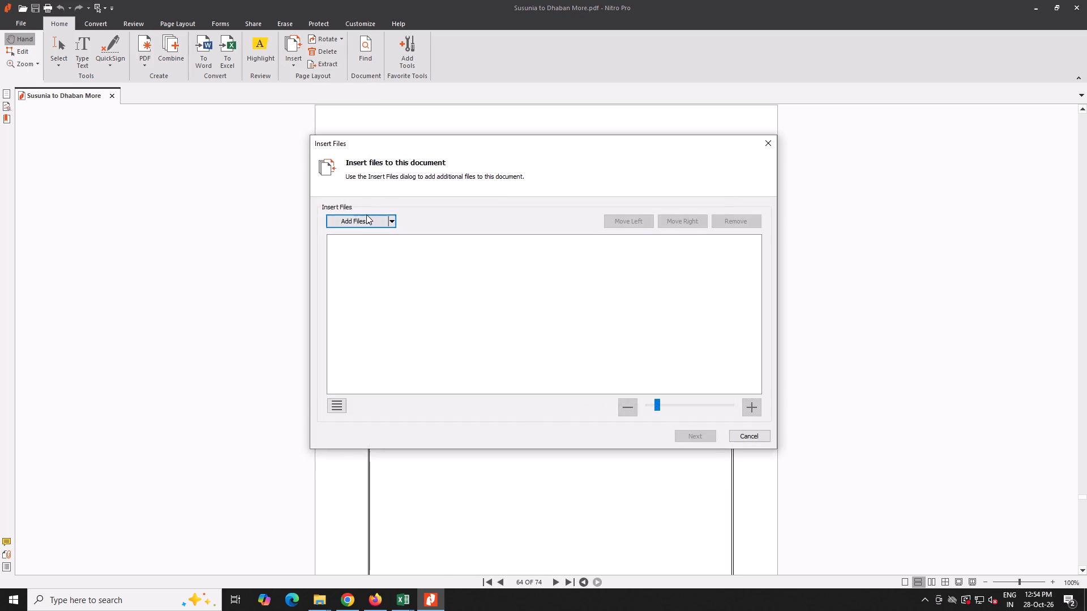
left_click(366, 215)
left_click(465, 175)
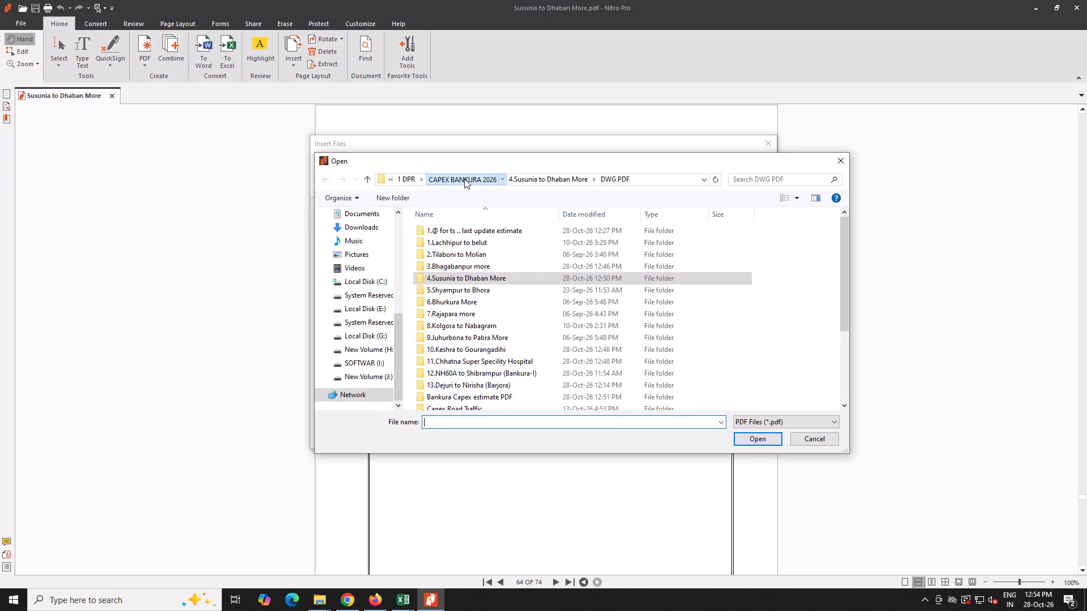
double_click(482, 393)
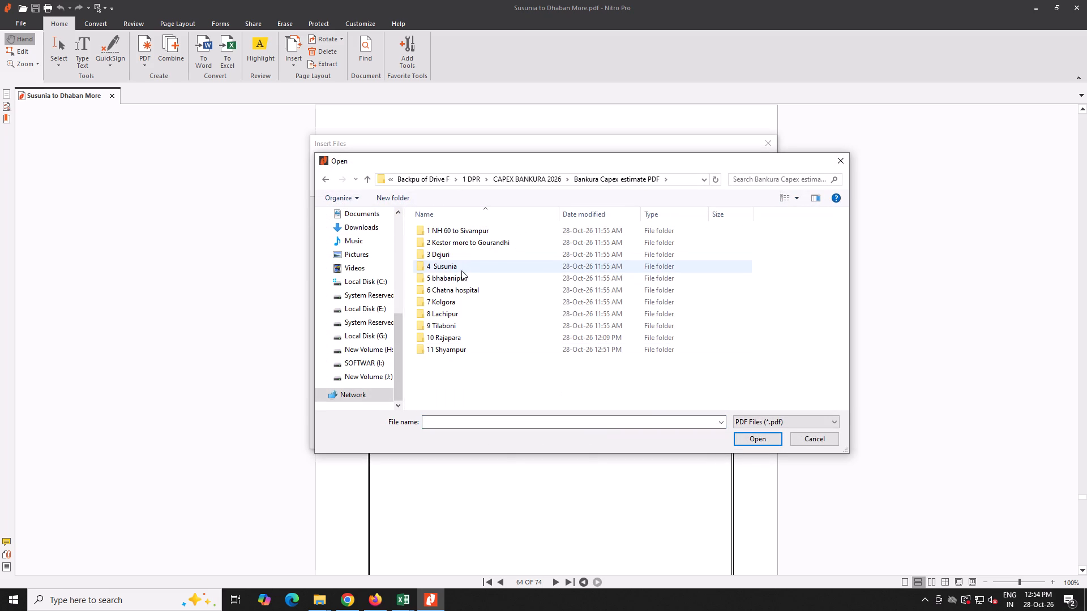
double_click(459, 264)
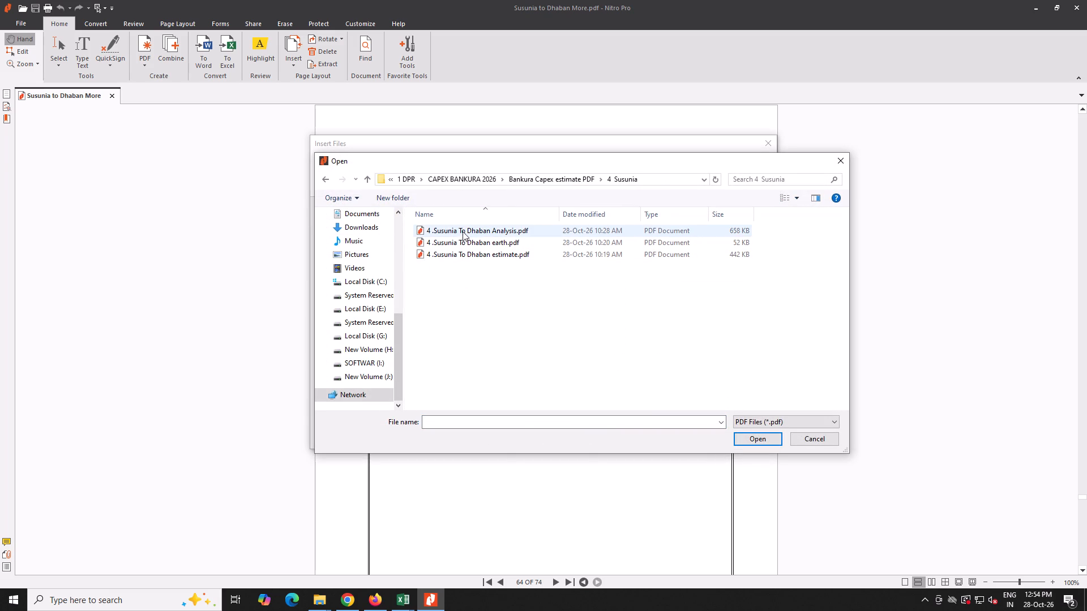
double_click(465, 253)
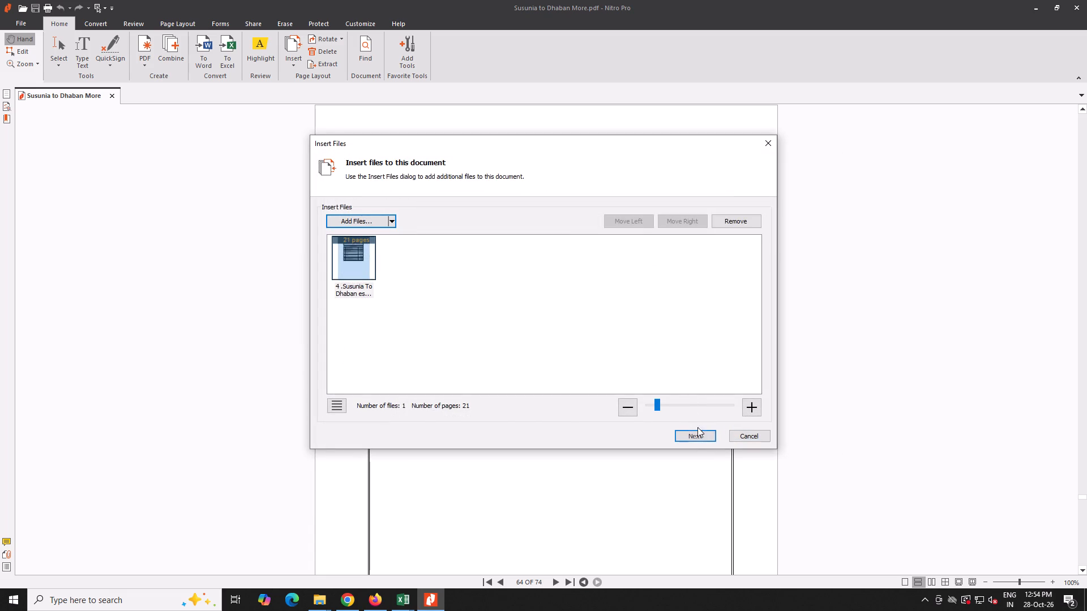
left_click(700, 435)
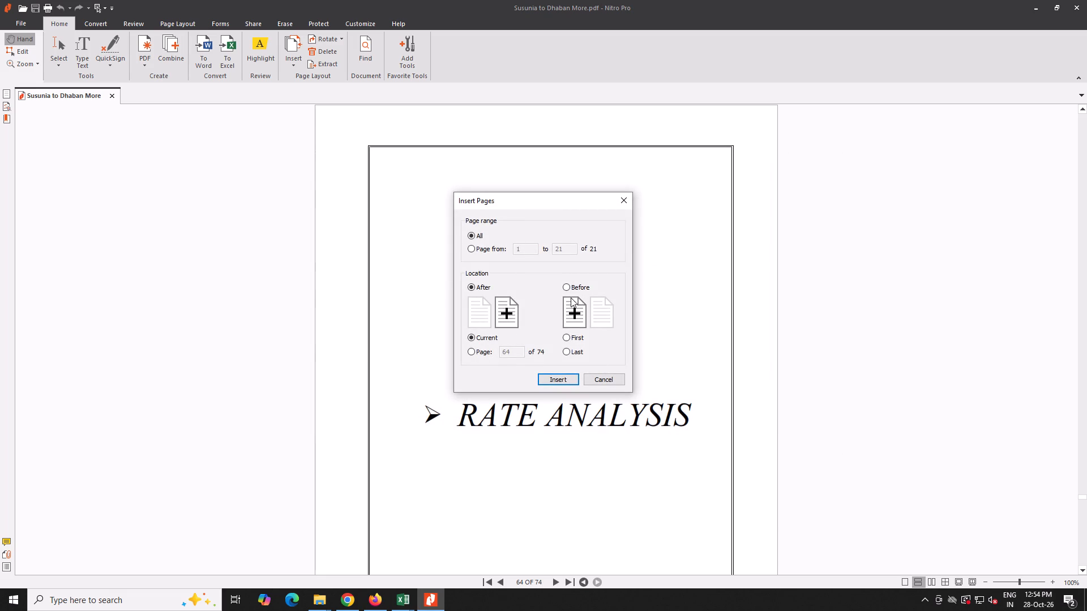
left_click(575, 289)
left_click(563, 375)
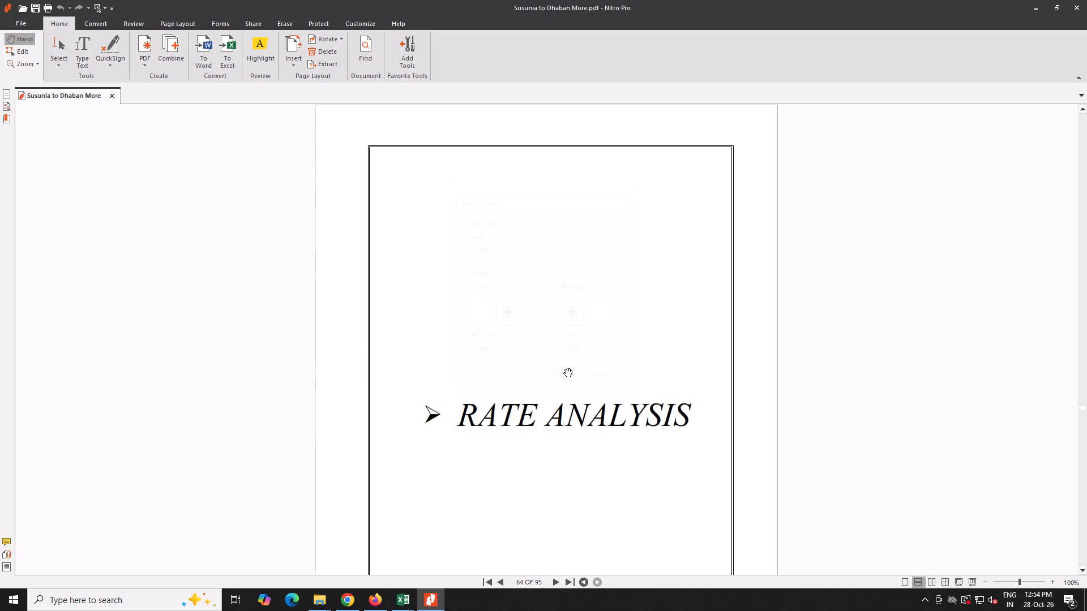
Check the inserted estimate pages and continue through the report to the Earth Work Calculation divider.
scroll(564, 368, "down", 12)
triple_click(553, 584)
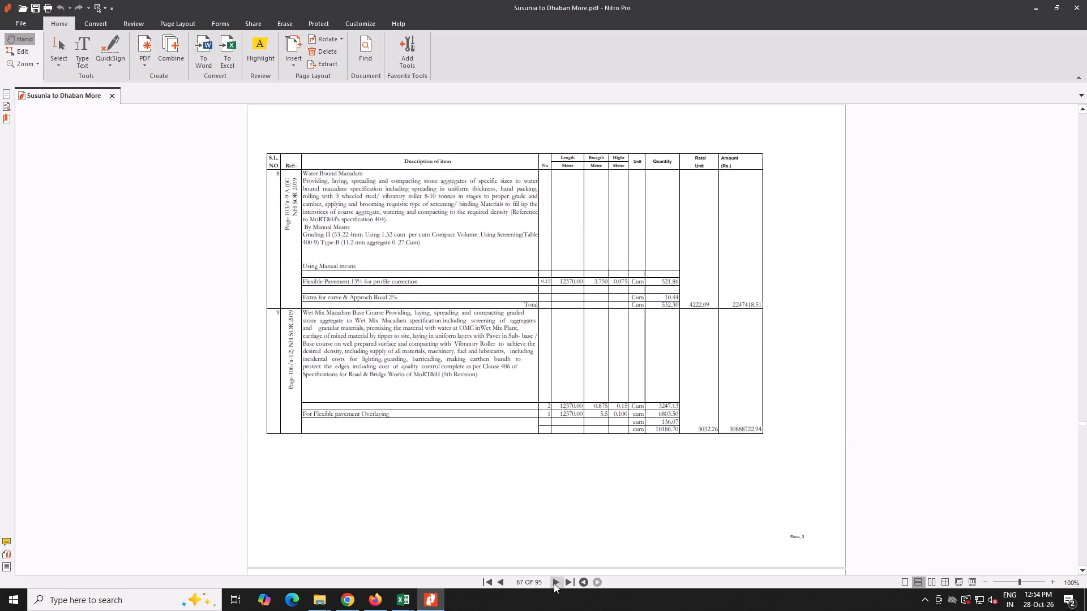
triple_click(554, 583)
triple_click(555, 583)
triple_click(556, 583)
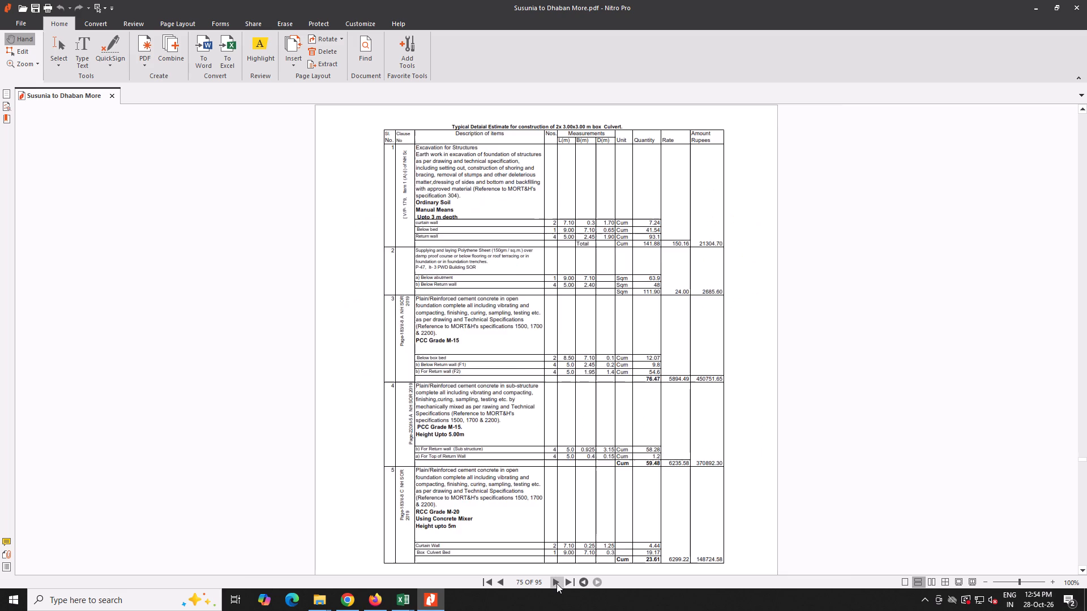
triple_click(557, 583)
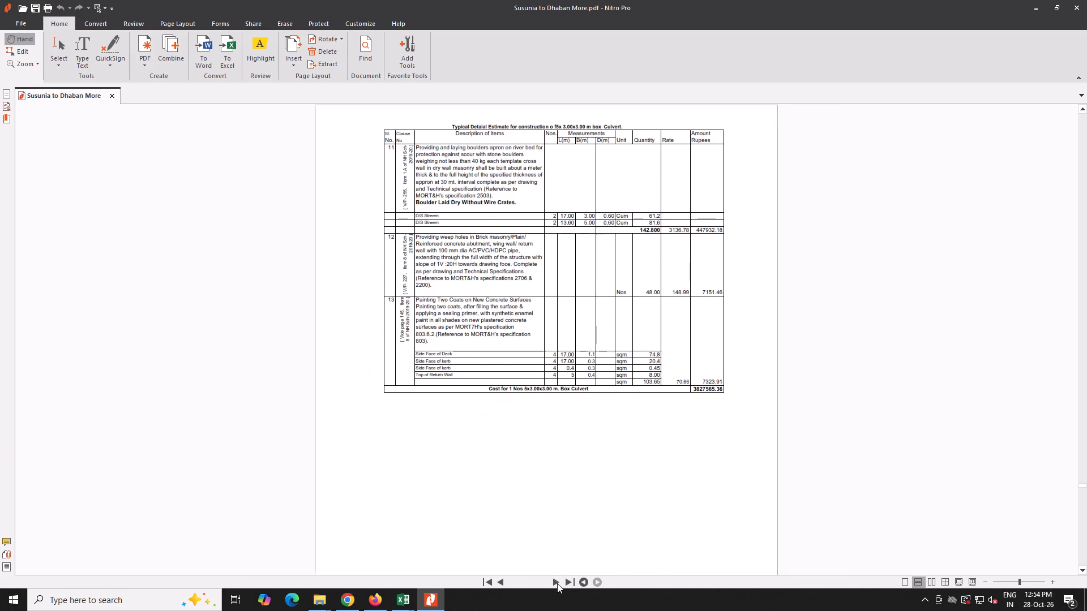
triple_click(557, 583)
left_click(558, 583)
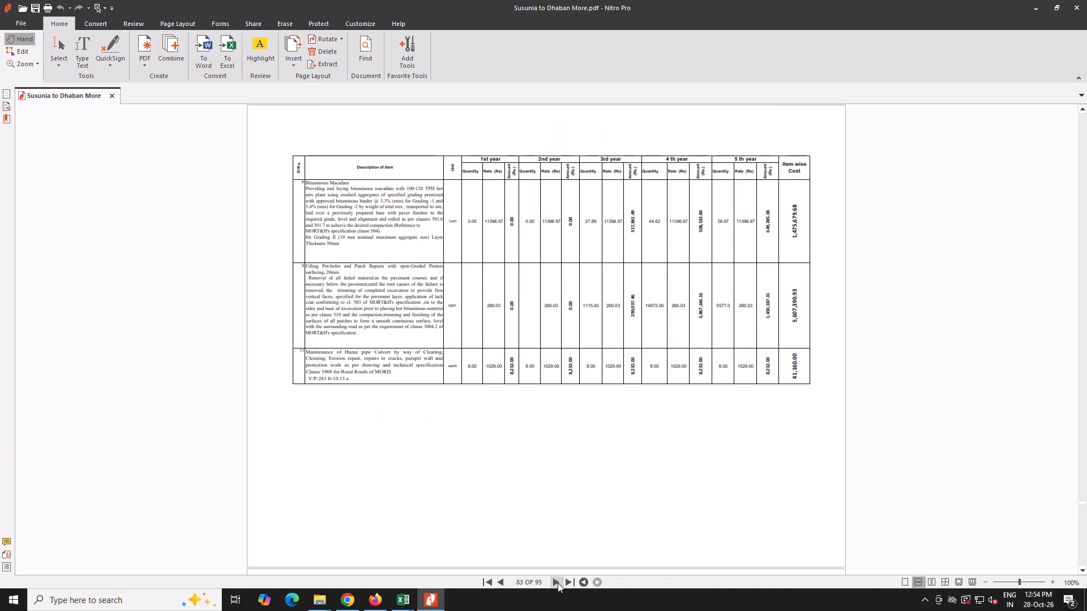
left_click(558, 583)
left_click(558, 583)
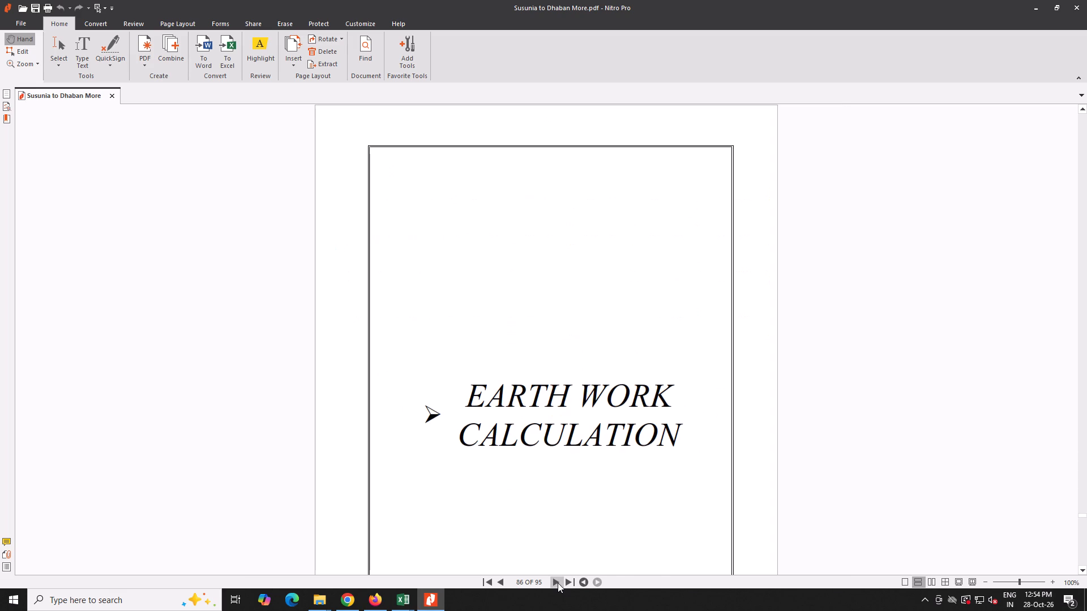
Insert all pages of 4 .Susunia To Dhaban Analysis.pdf from the 4 Susunia folder before the Earth Work Calculation divider.
left_click(296, 63)
left_click(318, 78)
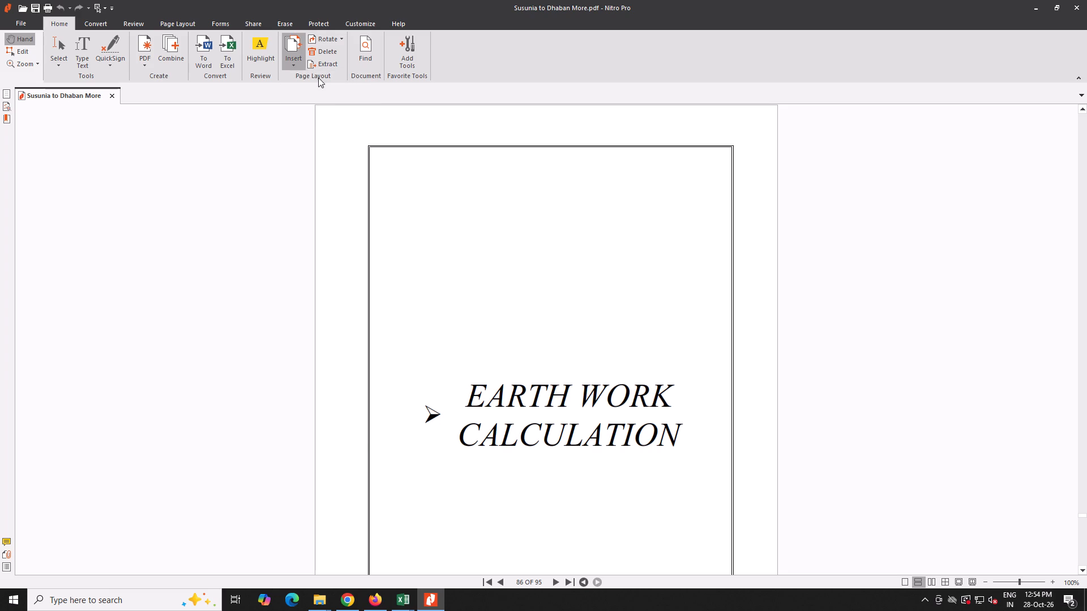
left_click(338, 216)
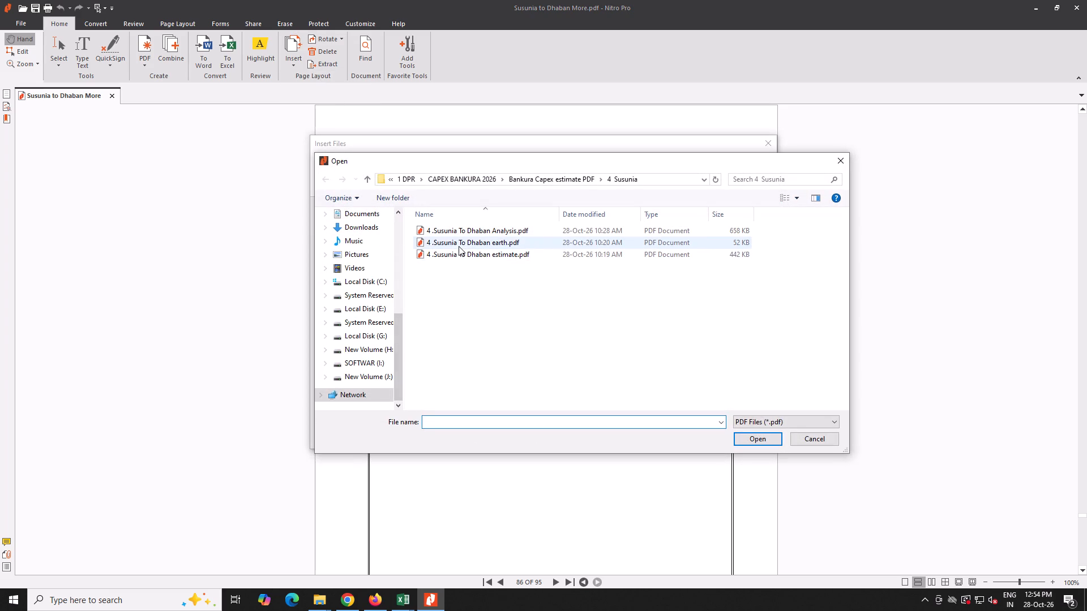
double_click(517, 228)
left_click(701, 437)
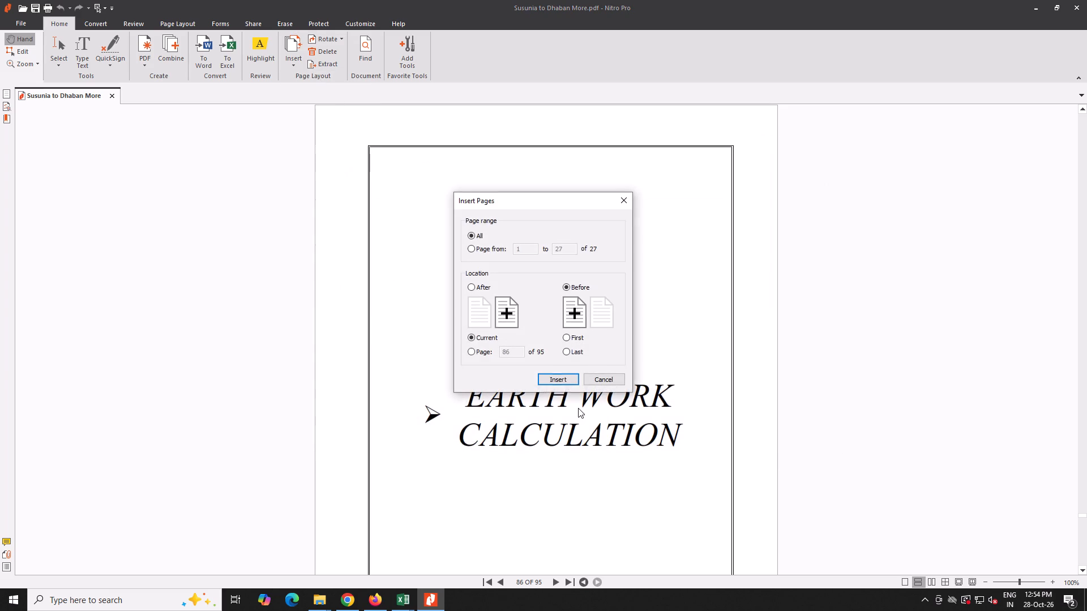
left_click(564, 377)
Check the inserted rate analysis pages and continue through the report to the Road Safety Audit Report divider.
scroll(564, 377, "down", 6)
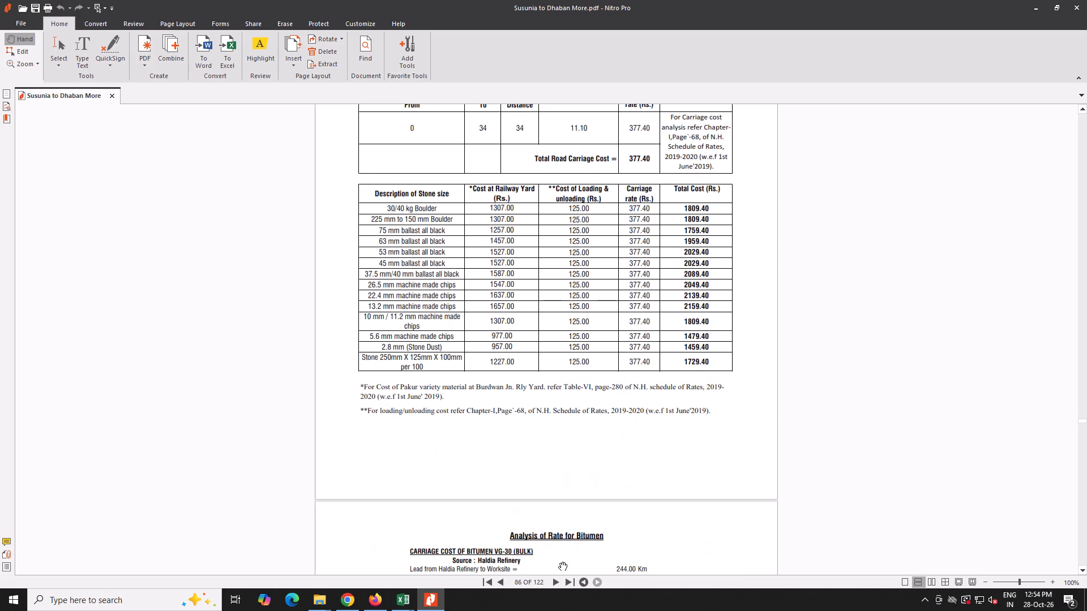
triple_click(557, 577)
triple_click(556, 577)
triple_click(556, 577)
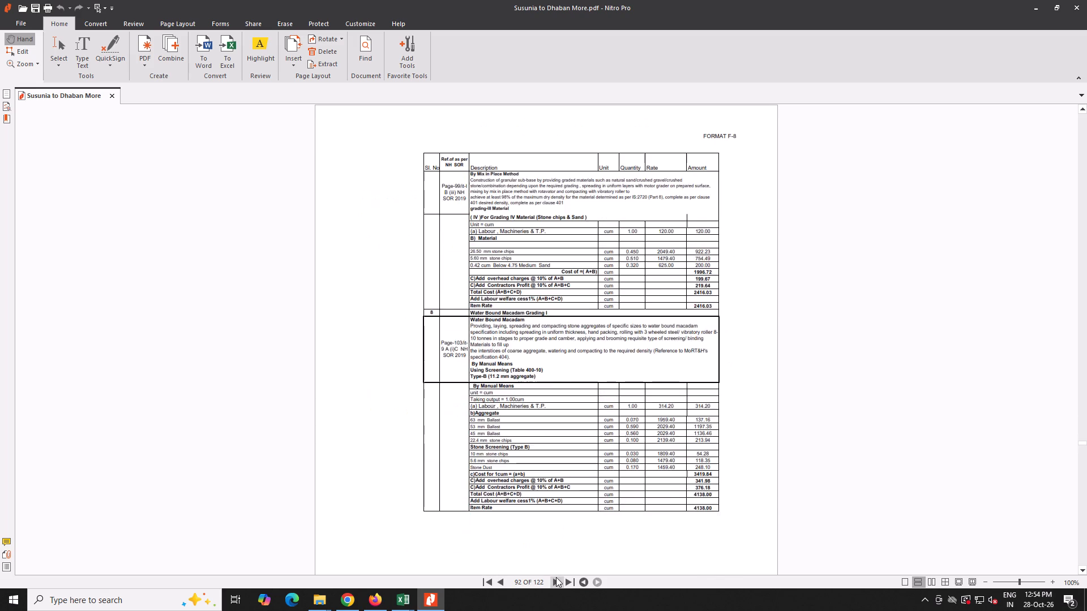
triple_click(555, 578)
double_click(555, 578)
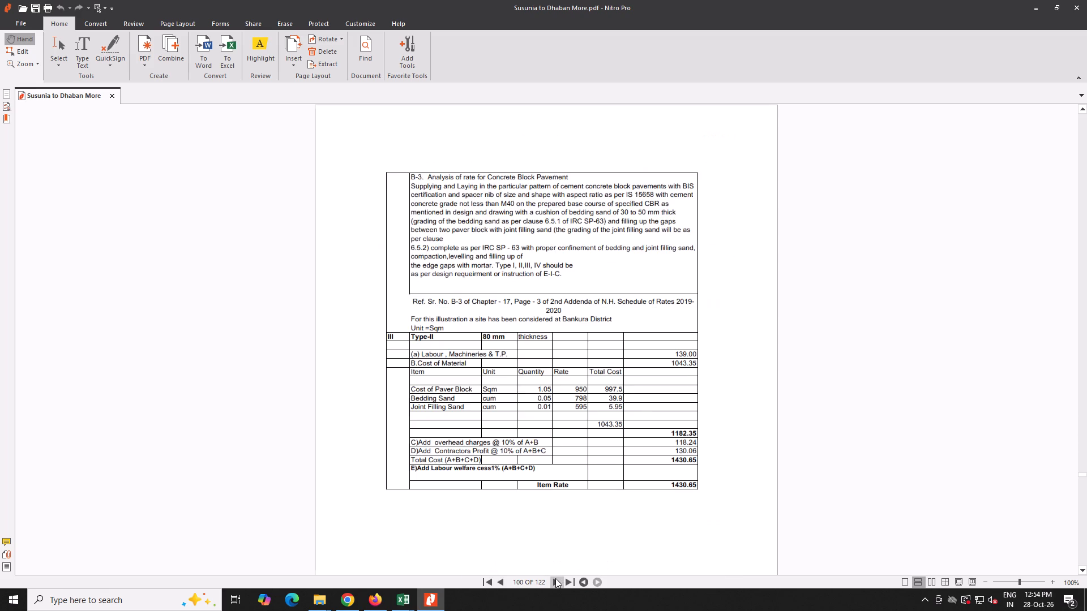
double_click(555, 578)
triple_click(555, 578)
triple_click(555, 579)
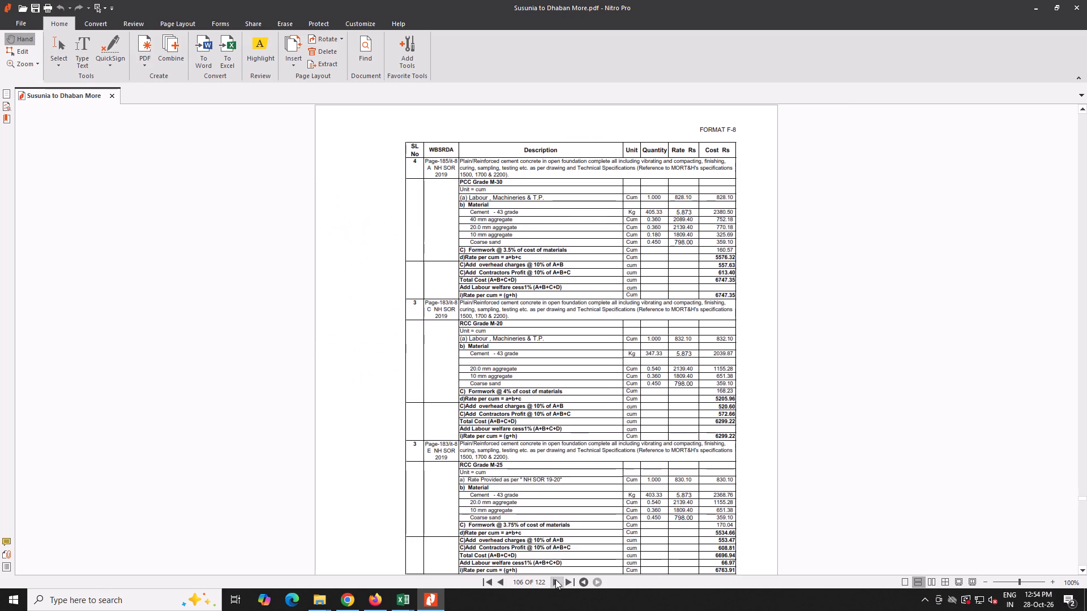
left_click(555, 579)
triple_click(555, 579)
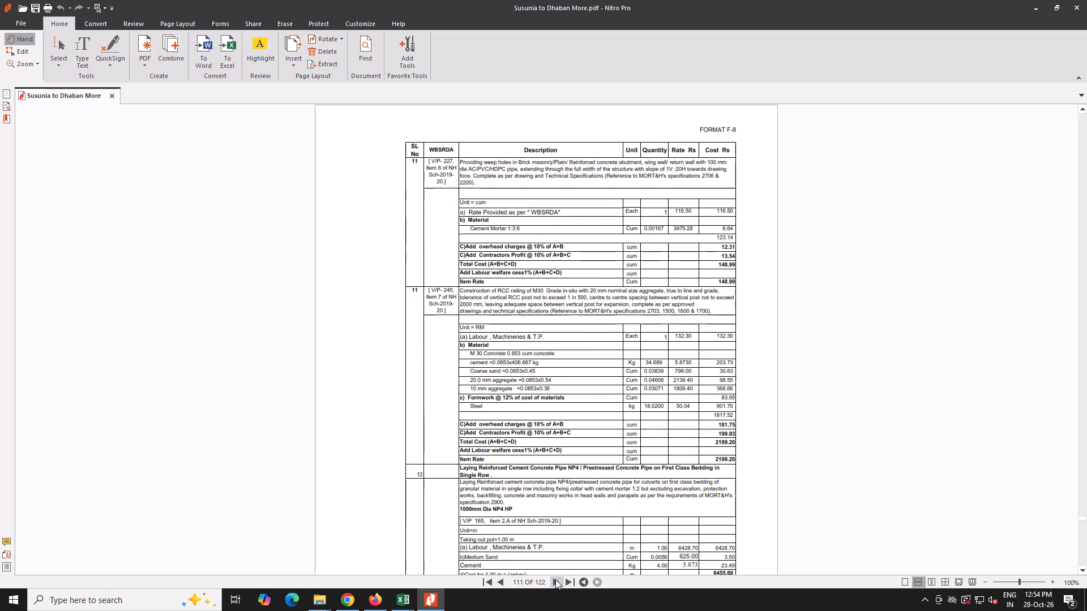
double_click(555, 579)
Insert all pages of 4 .Susunia To Dhaban earth.pdf before the Road Safety Audit Report divider.
left_click(294, 68)
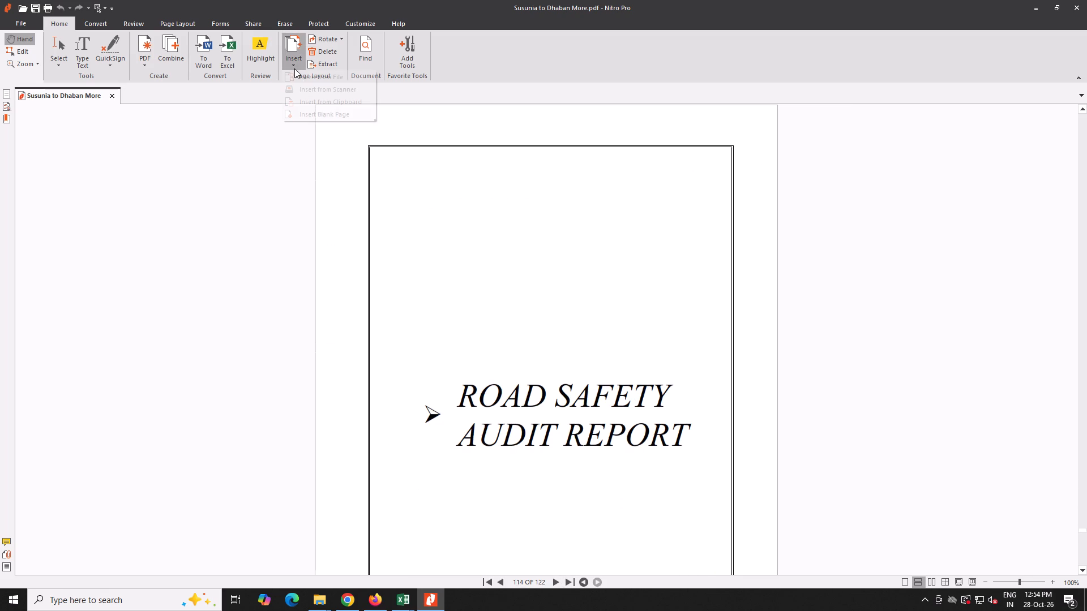
left_click(303, 76)
left_click(384, 216)
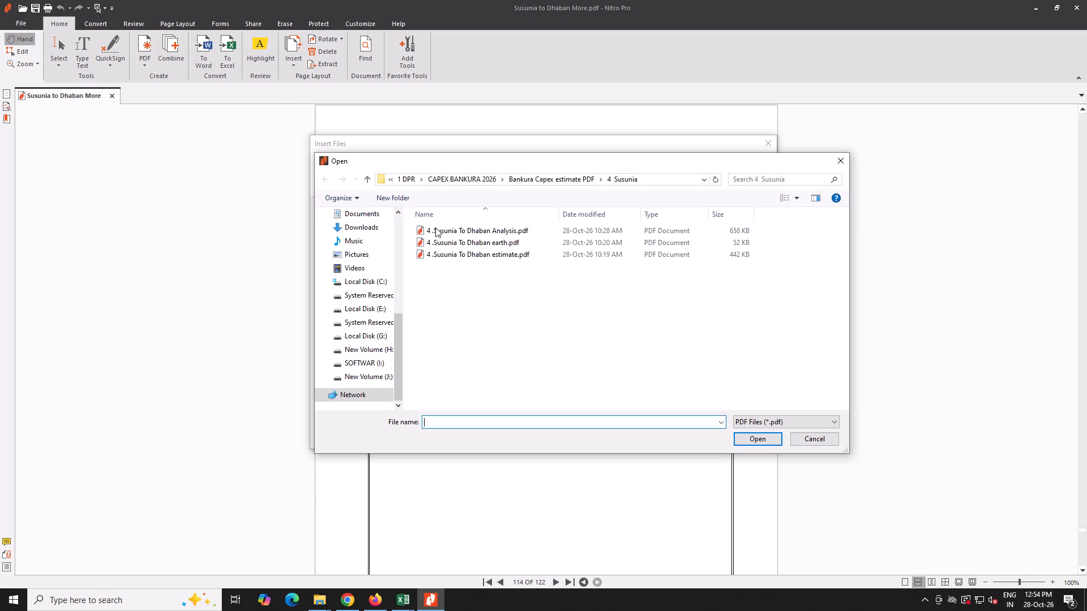
double_click(465, 241)
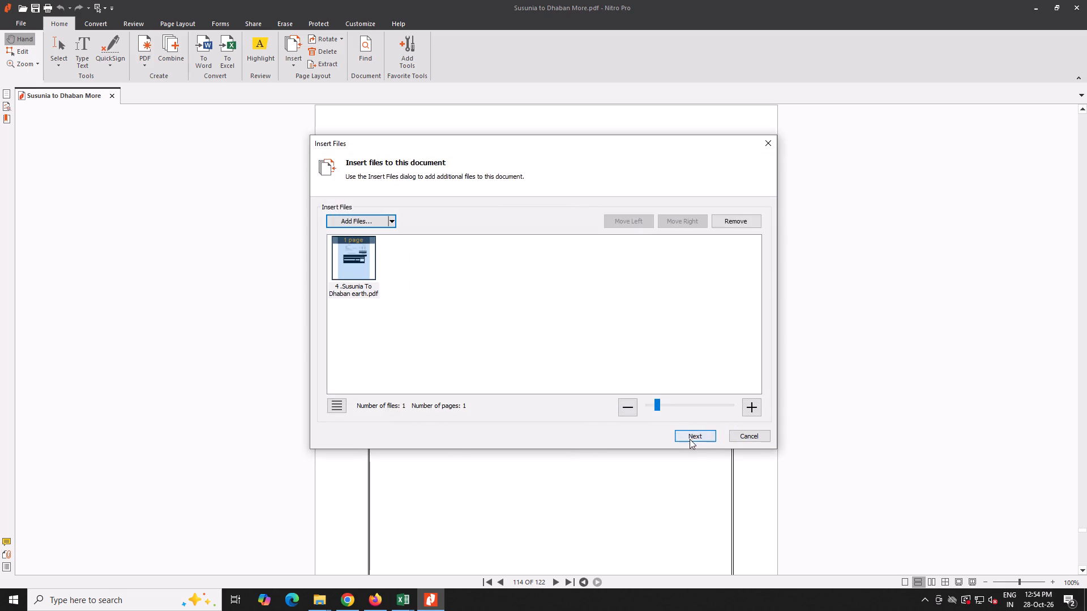
left_click(690, 439)
left_click(565, 377)
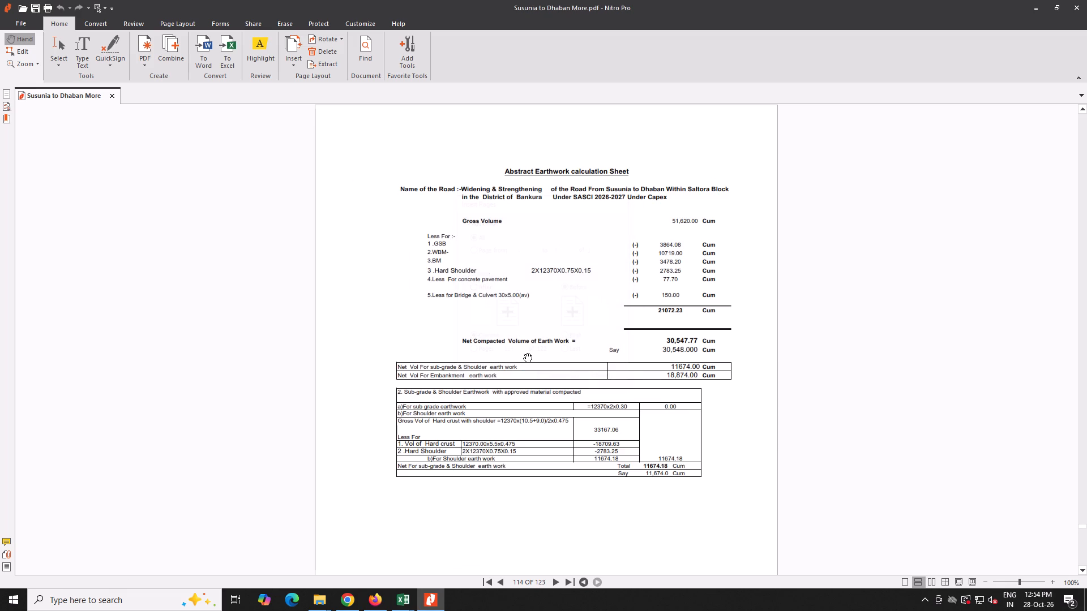
Save the assembled Susunia to Dhaban More report and close it.
key("ctrl+s")
left_click(1079, 6)
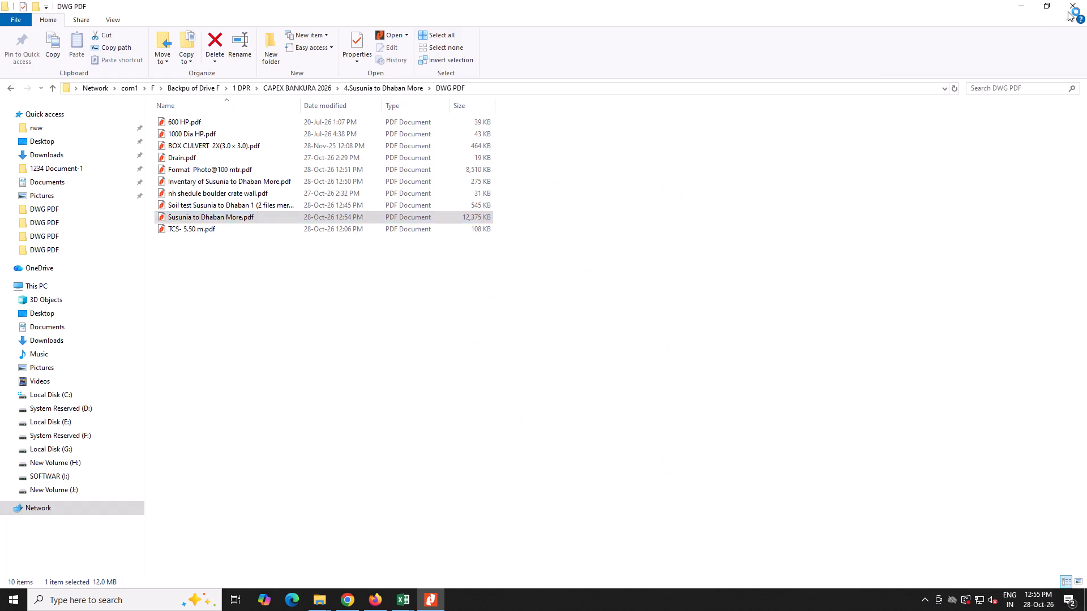
Upload Susunia to Dhaban More.pdf from the DWG PDF folder to the BANKURA CAPEX (1) folder in Google Drive using Firefox.
left_click_drag(255, 218, 372, 597)
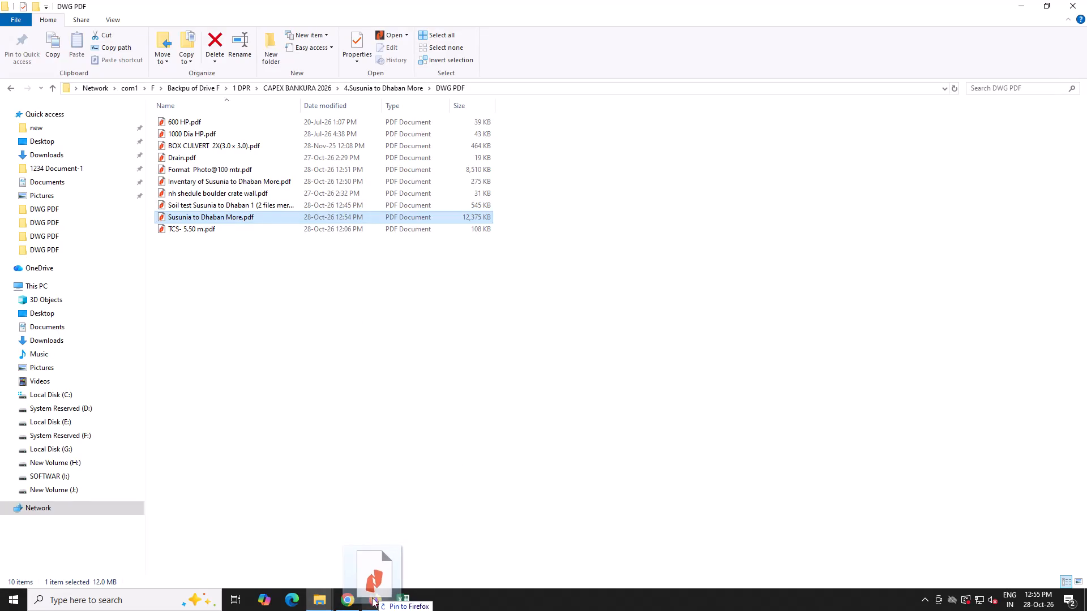
left_click_drag(372, 597, 406, 504)
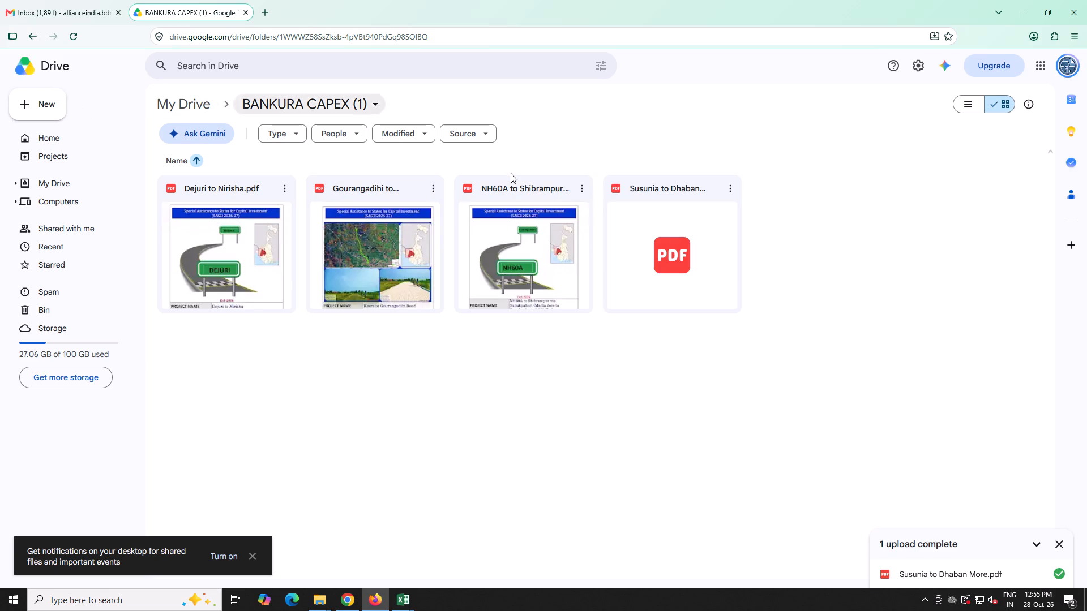
Share Susunia to Dhaban More.pdf with anyone with the link as Editor and copy its sharing link.
left_click(727, 187)
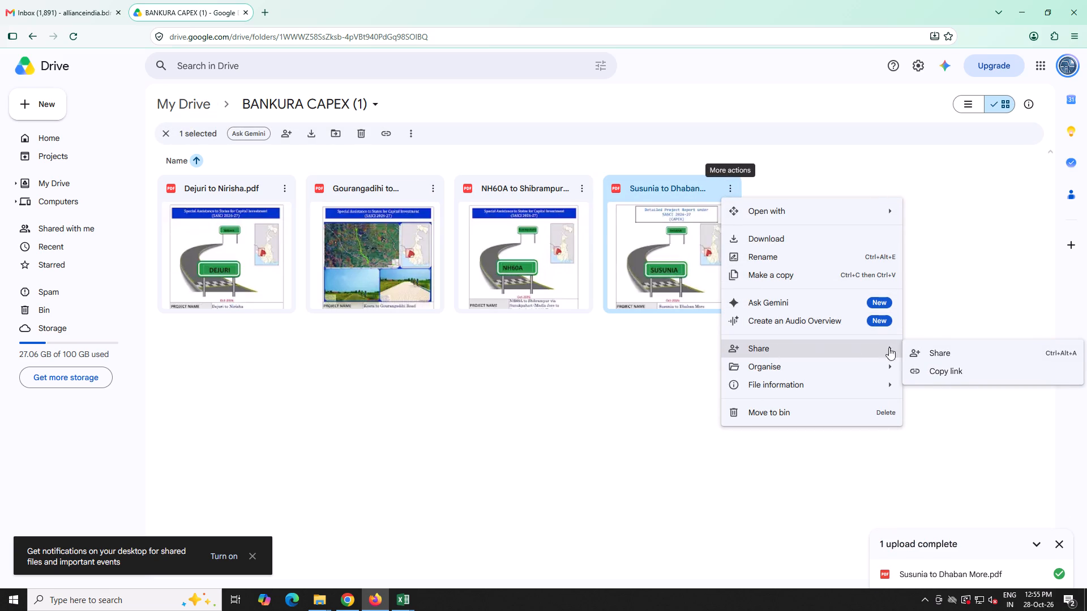
left_click(946, 354)
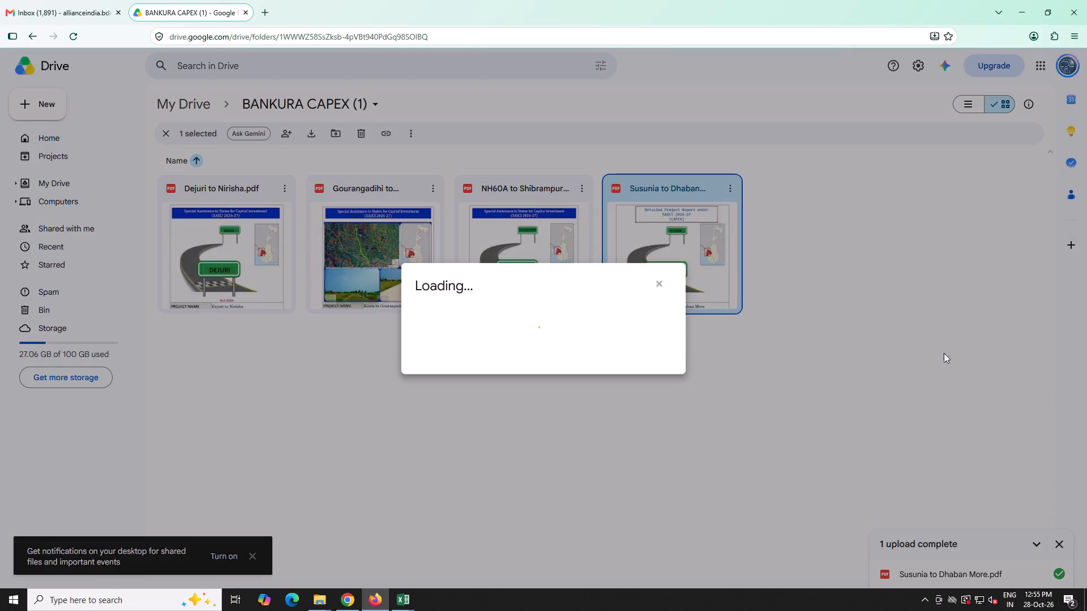
left_click(472, 364)
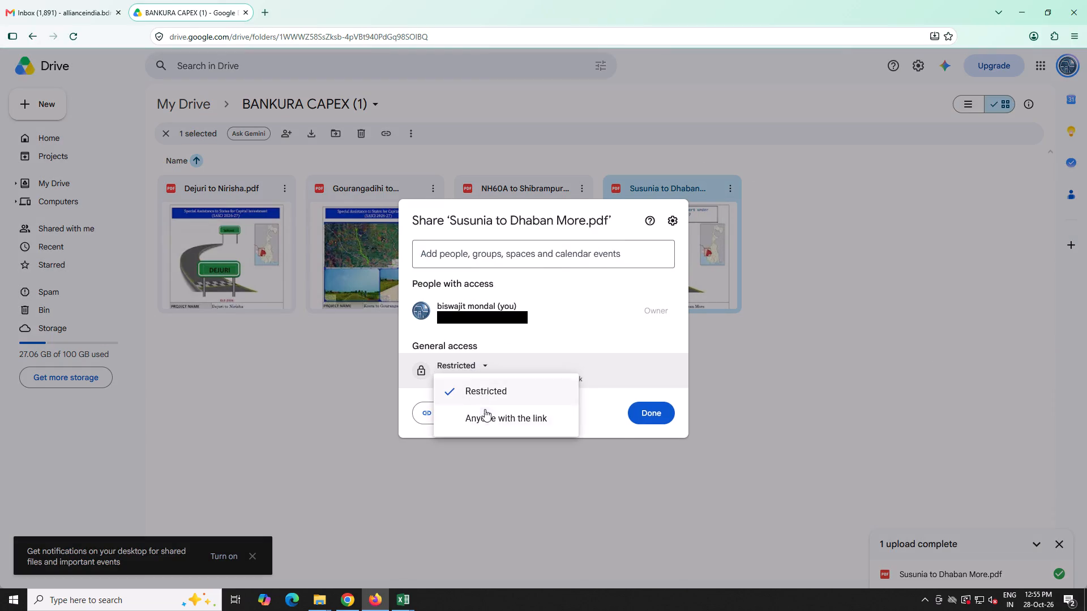
left_click(485, 412)
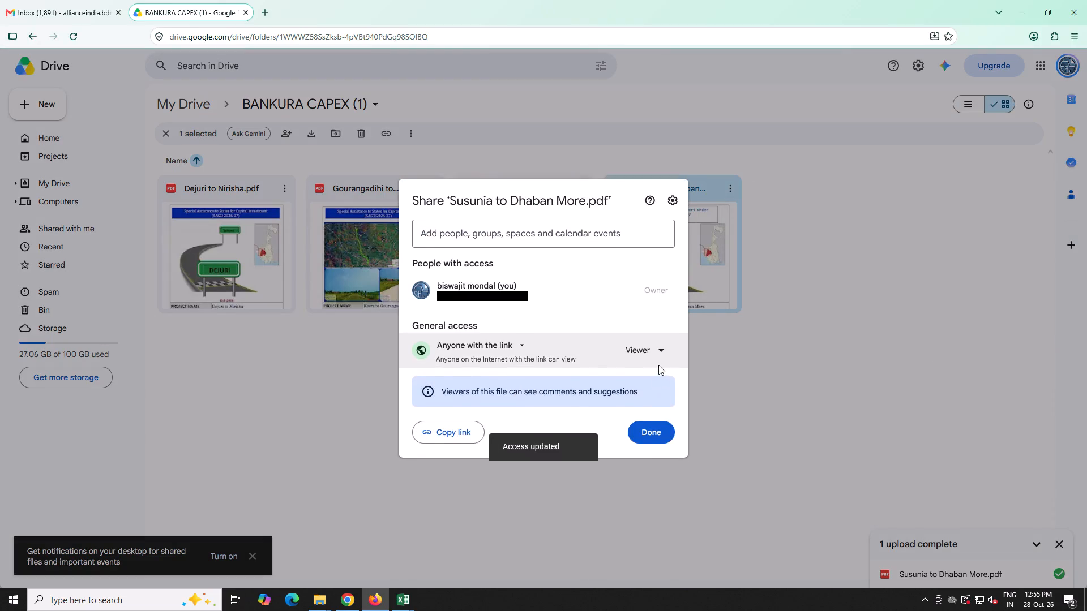
left_click(652, 350)
left_click(611, 446)
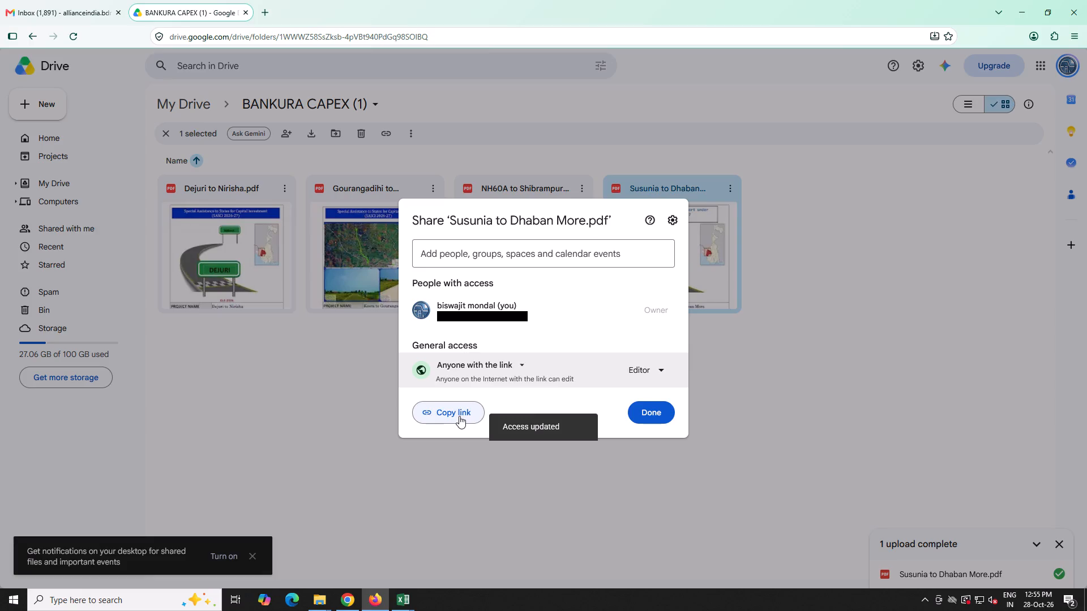
left_click(459, 416)
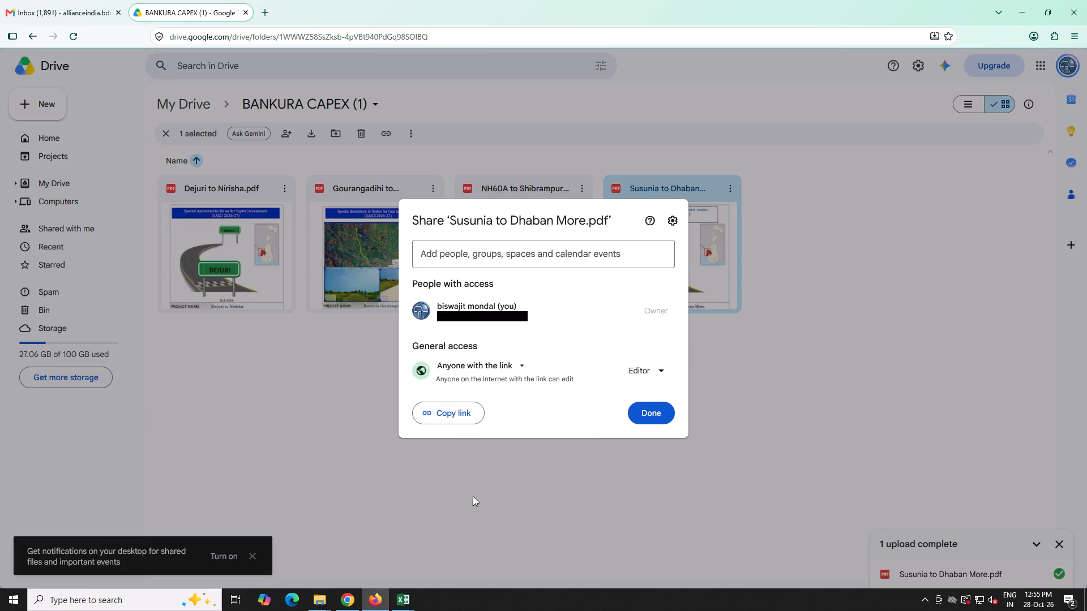
left_click(448, 419)
left_click(668, 415)
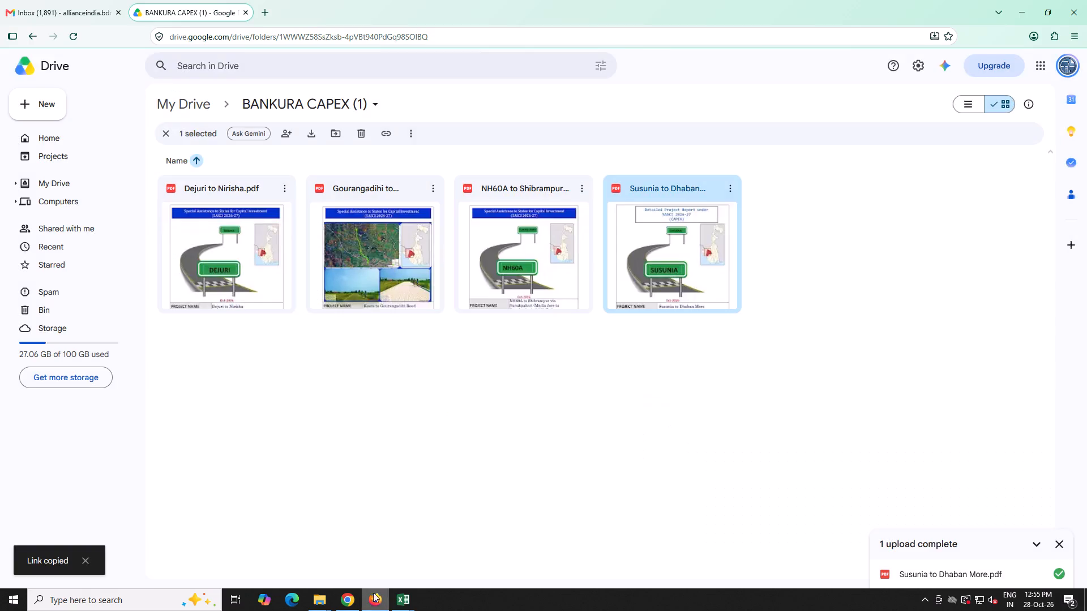
Switch to Google Chrome and bring up the online income.xlsx spreadsheet.
left_click(345, 605)
left_click(212, 0)
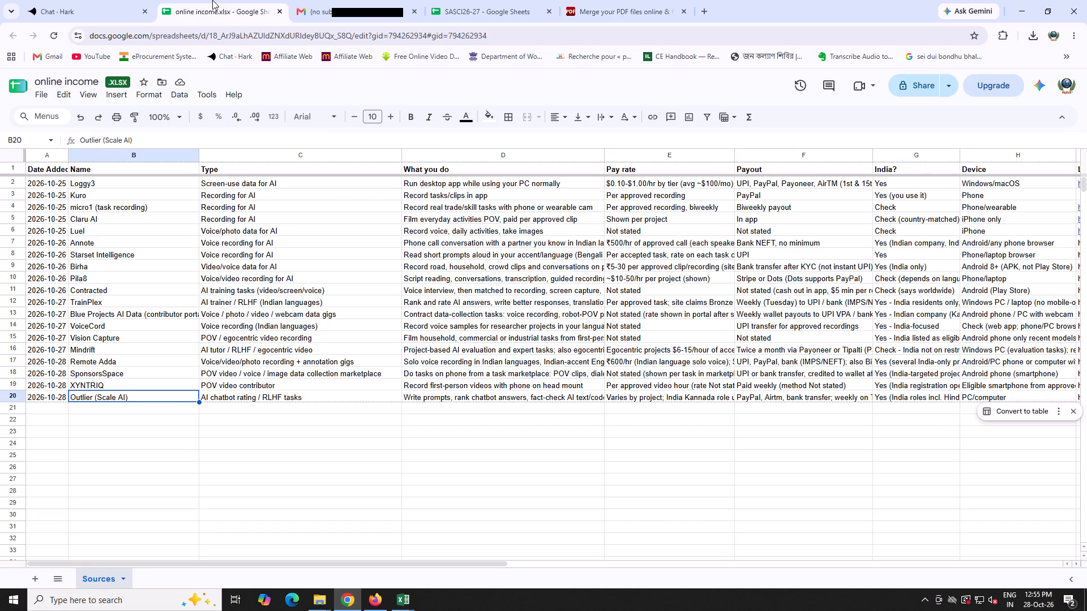
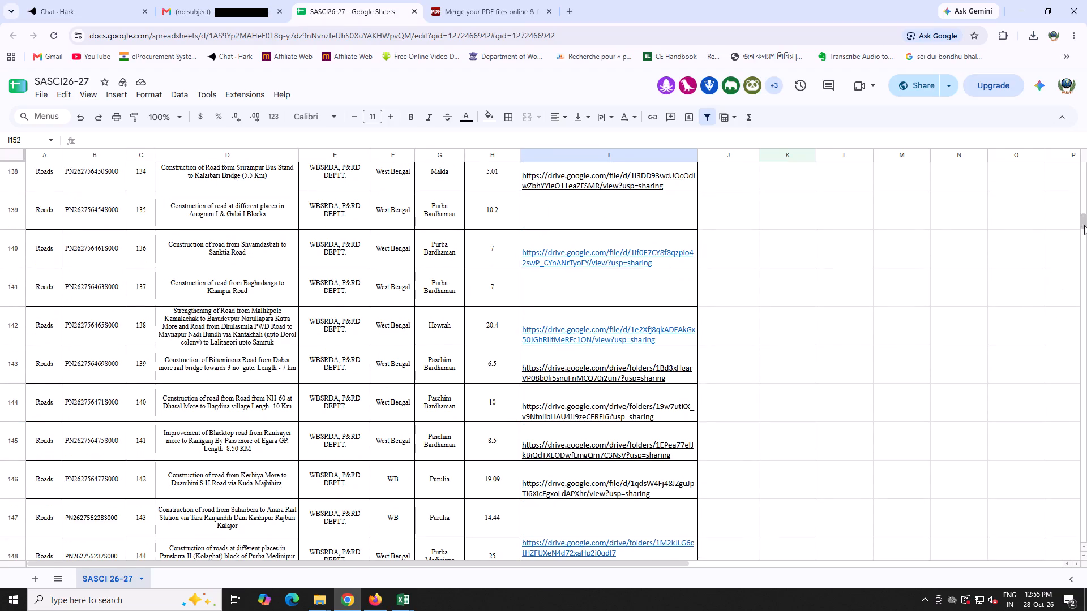
Examine the Bankura district rows near the start of the SASCI 26-27 sheet, checking project names against the DPR hyperlink column.
left_click_drag(1084, 216, 1081, 93)
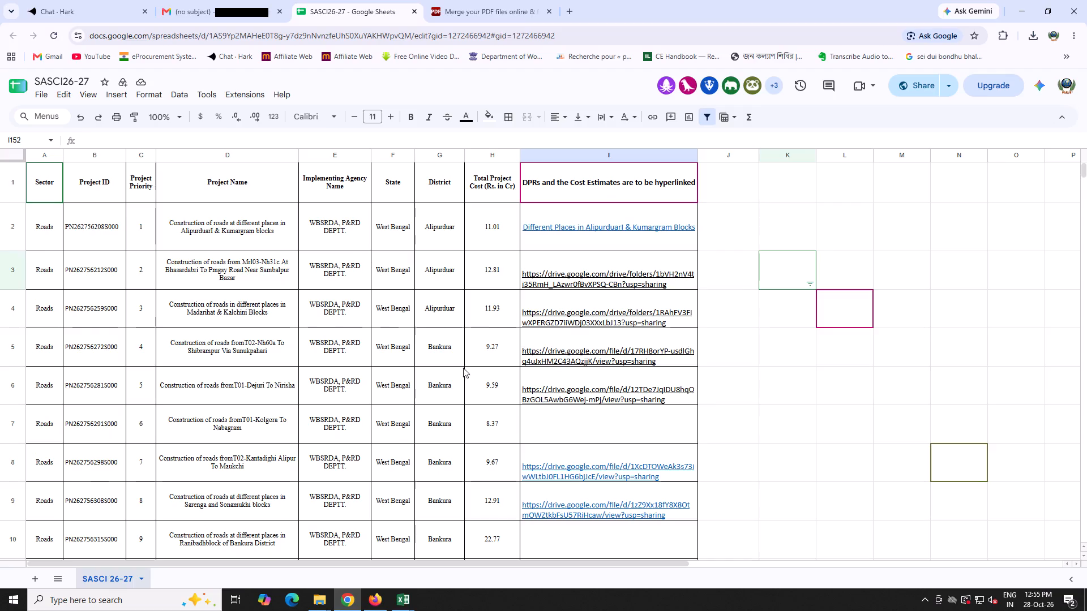
left_click(451, 425)
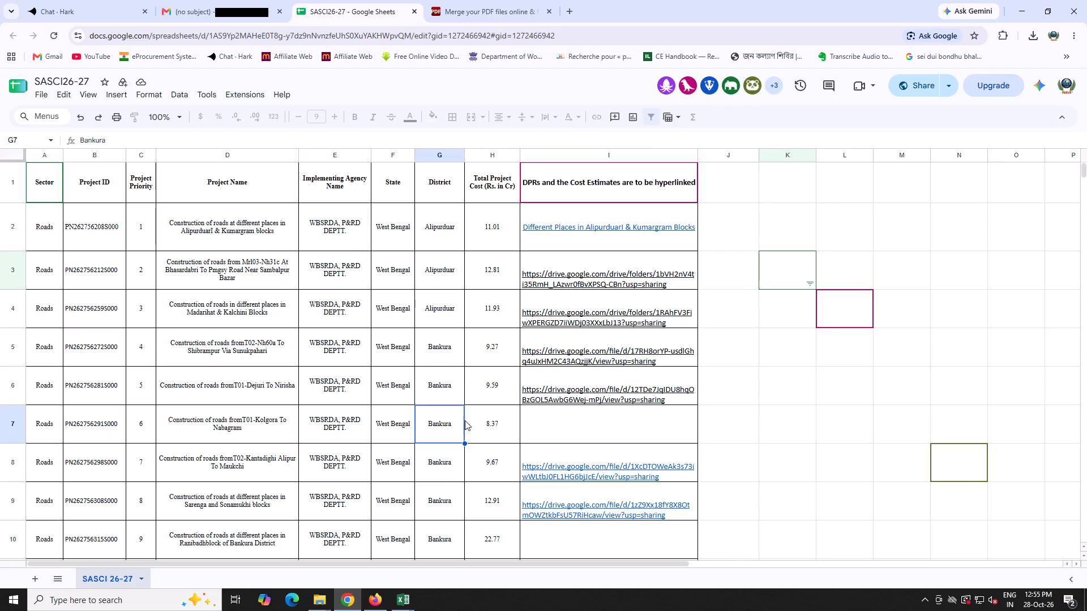
key("Down")
key("Down")
key("Down")
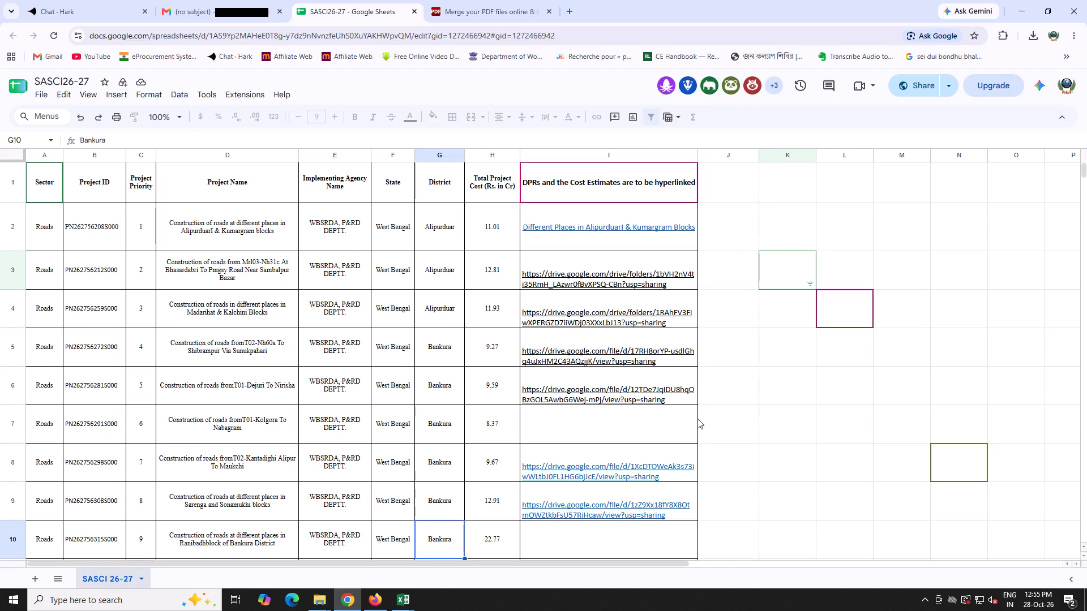
Paste the copied Drive share link into the DPR hyperlink cell of the T02-Susunia To Dhaban Via Jadabpur road row.
scroll(695, 423, "down", 1)
key("Down")
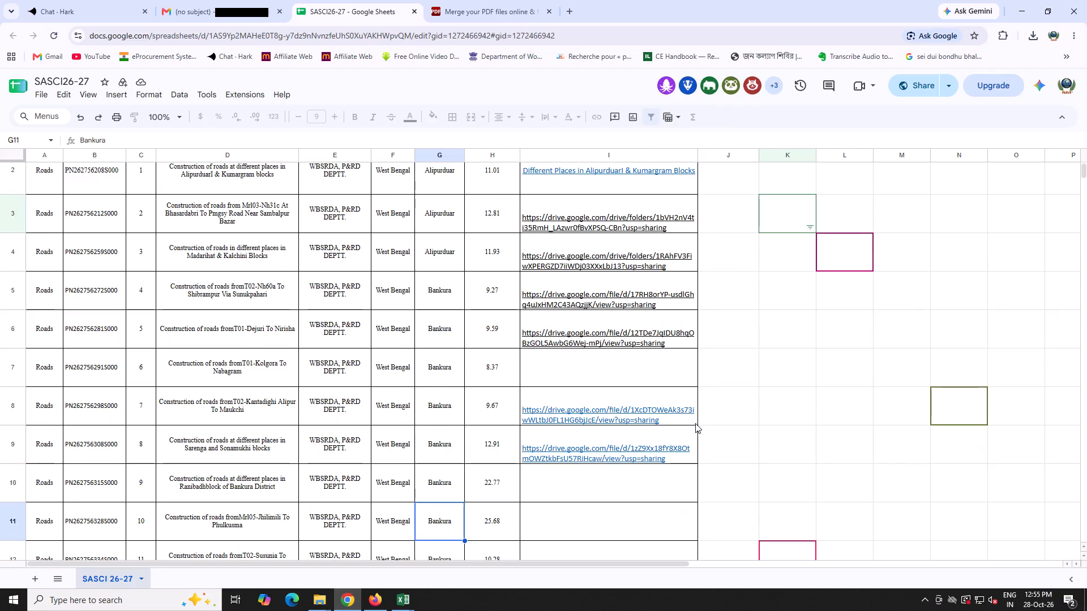
key("Down")
key("Up")
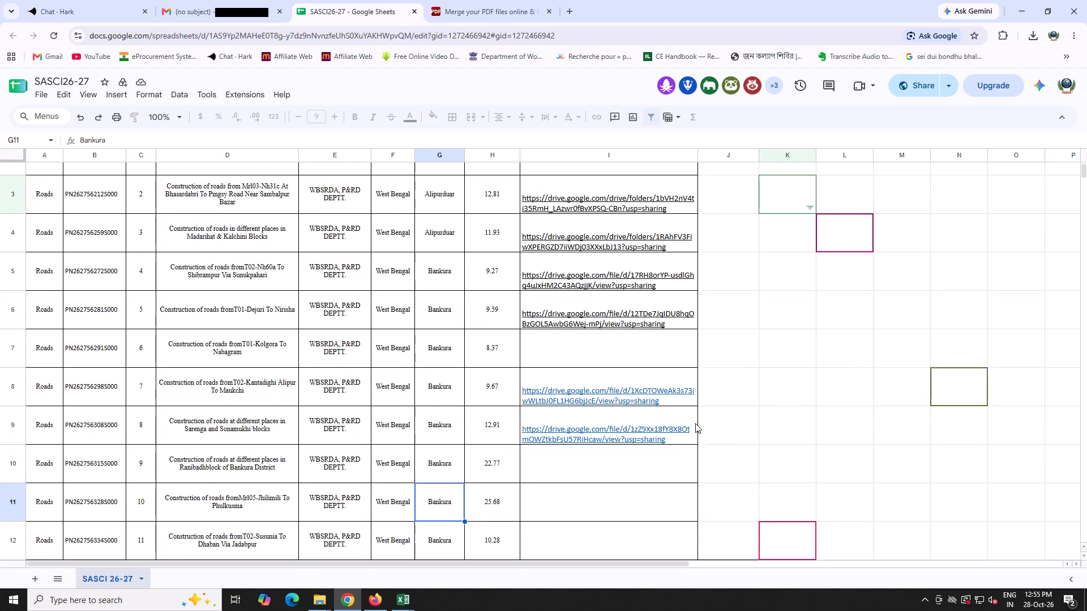
key("Down")
left_click(583, 545)
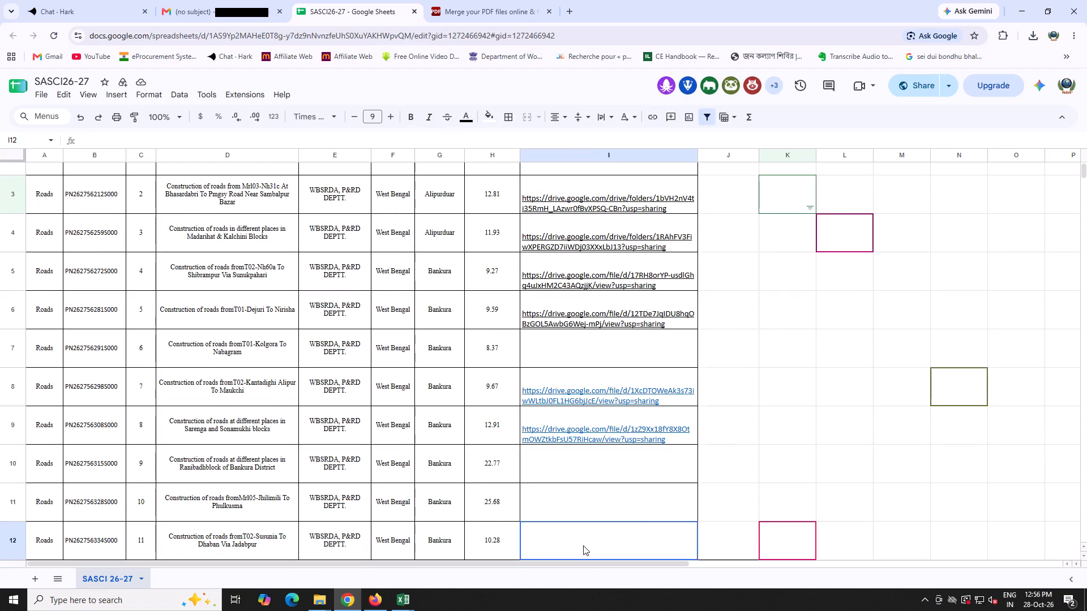
right_click(583, 545)
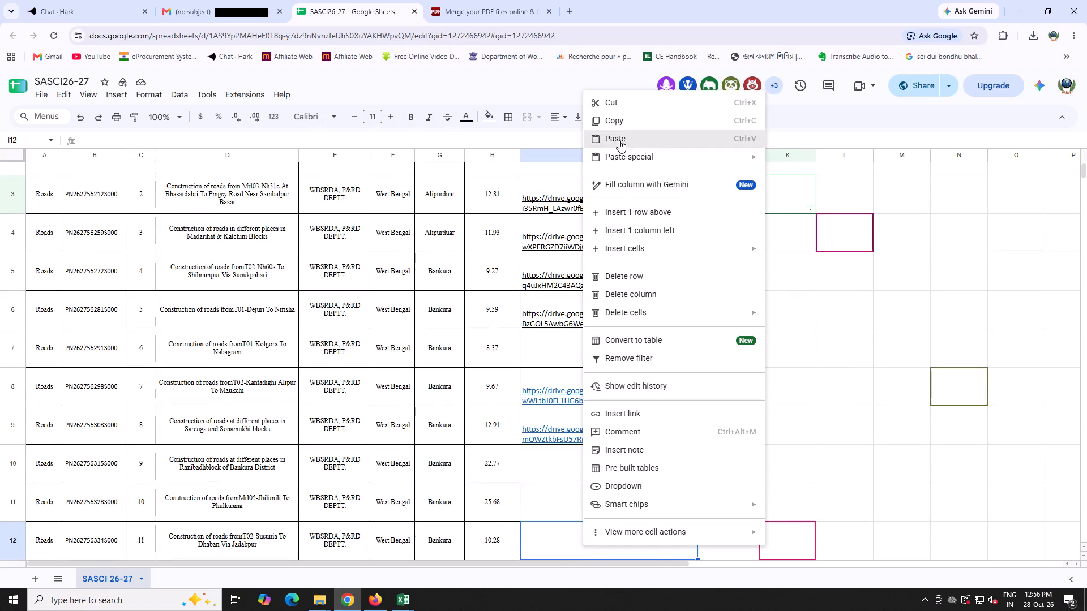
left_click(619, 140)
left_click(811, 437)
scroll(807, 429, "down", 1)
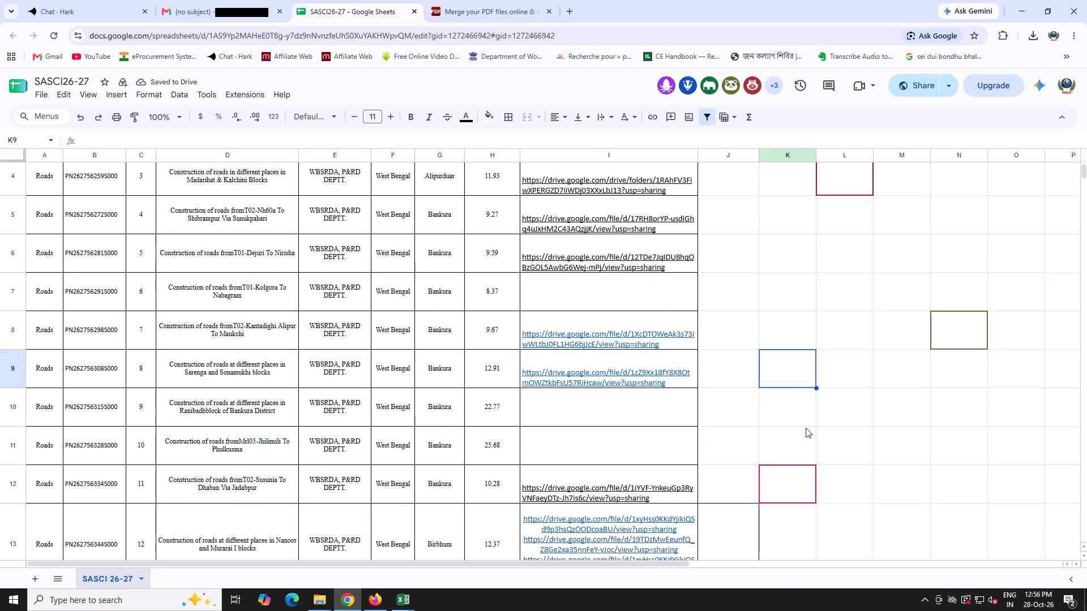
scroll(783, 418, "up", 3)
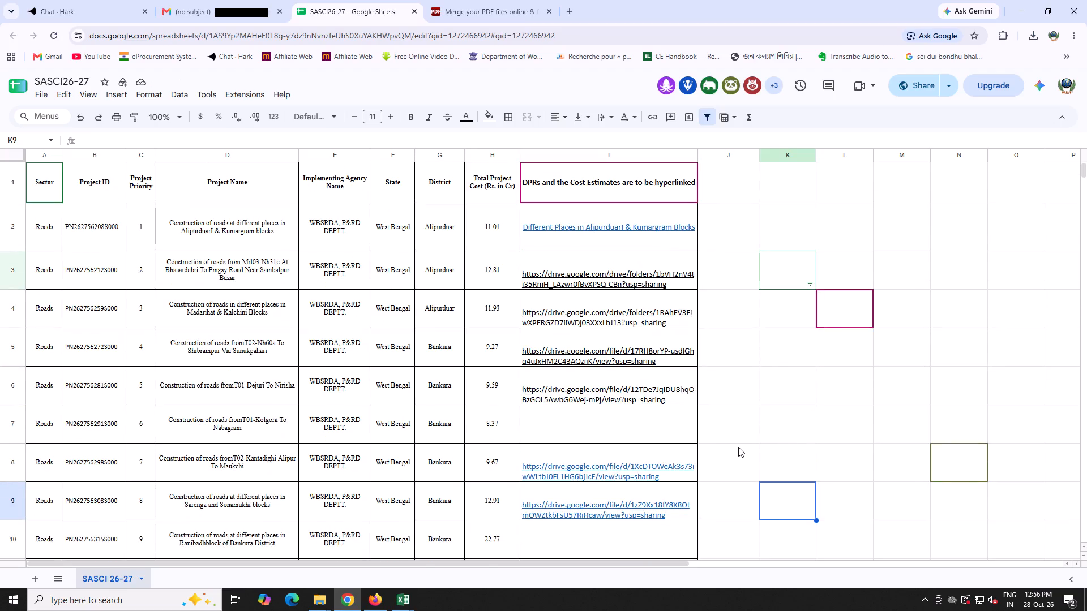
Switch to Firefox and return to the BANKURA CAPEX (1) folder in Google Drive.
left_click(371, 599)
left_click(501, 489)
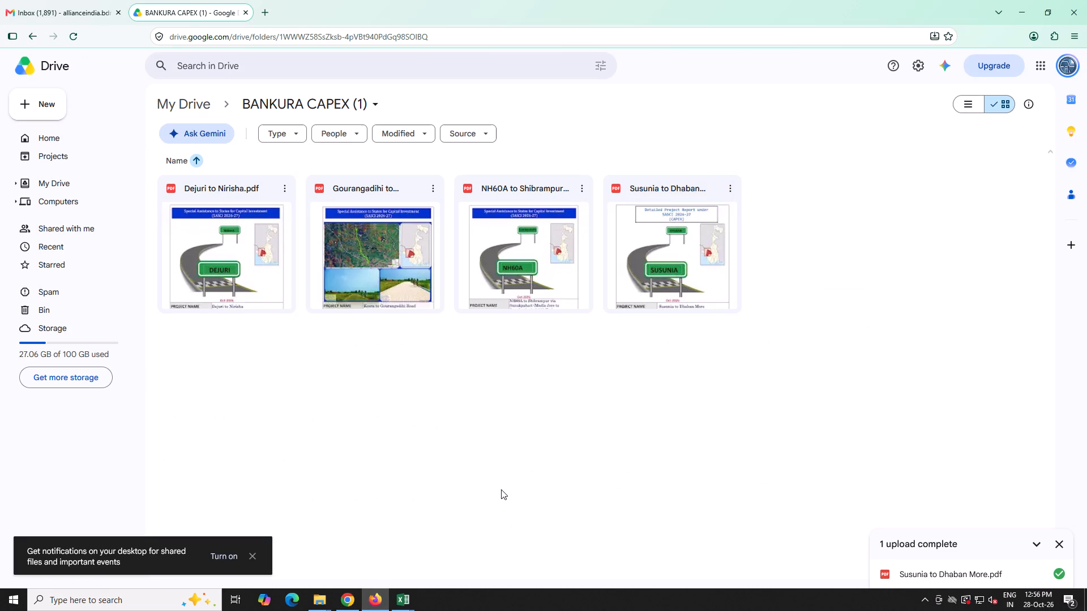
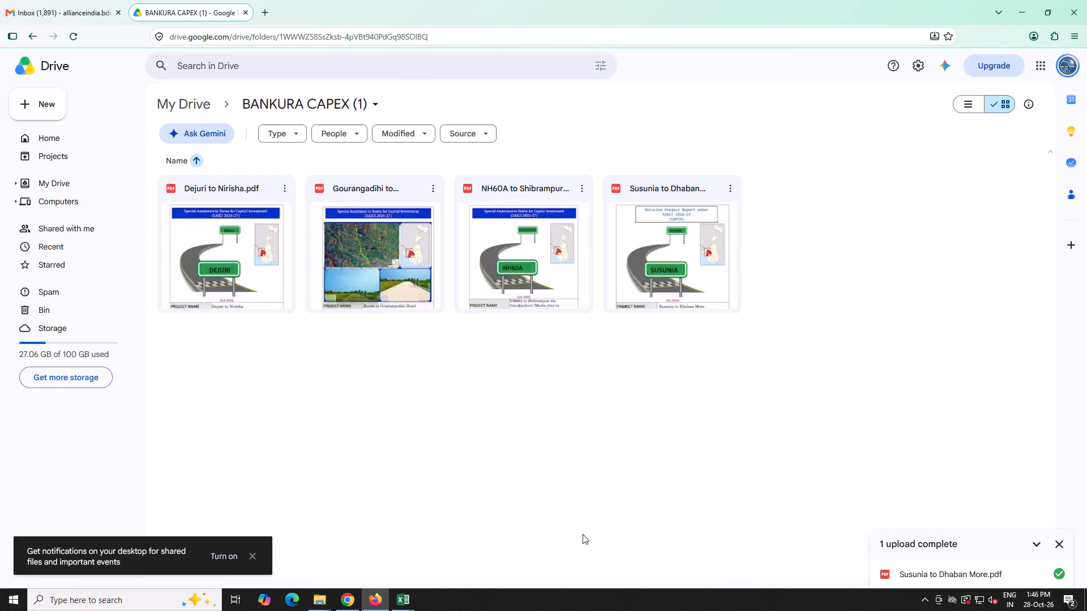
Dismiss the completed upload notice in the BANKURA CAPEX (1) Drive folder.
left_click(551, 500)
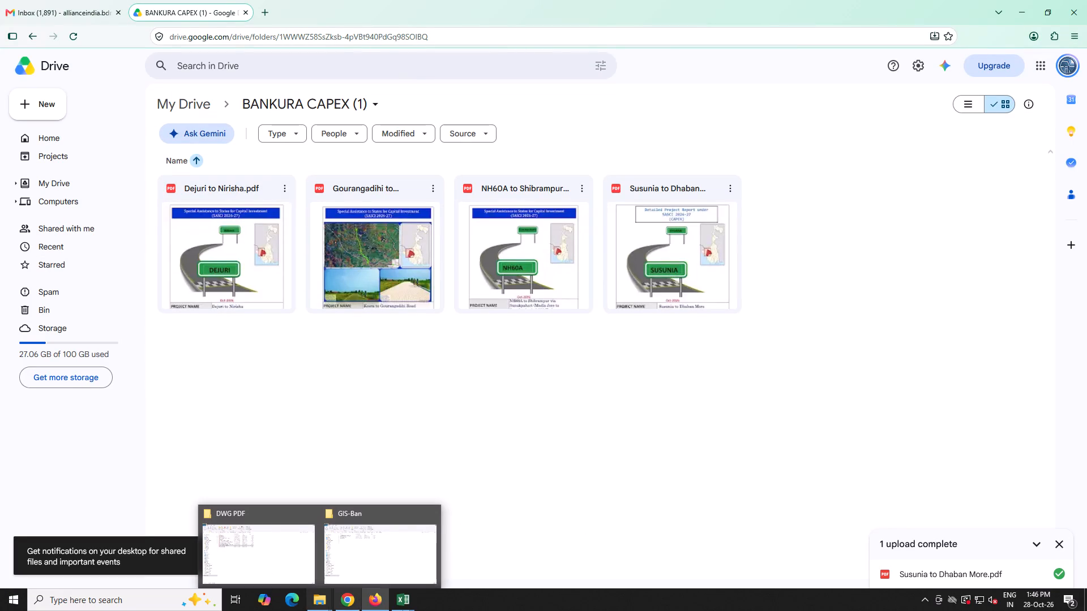
left_click(1059, 542)
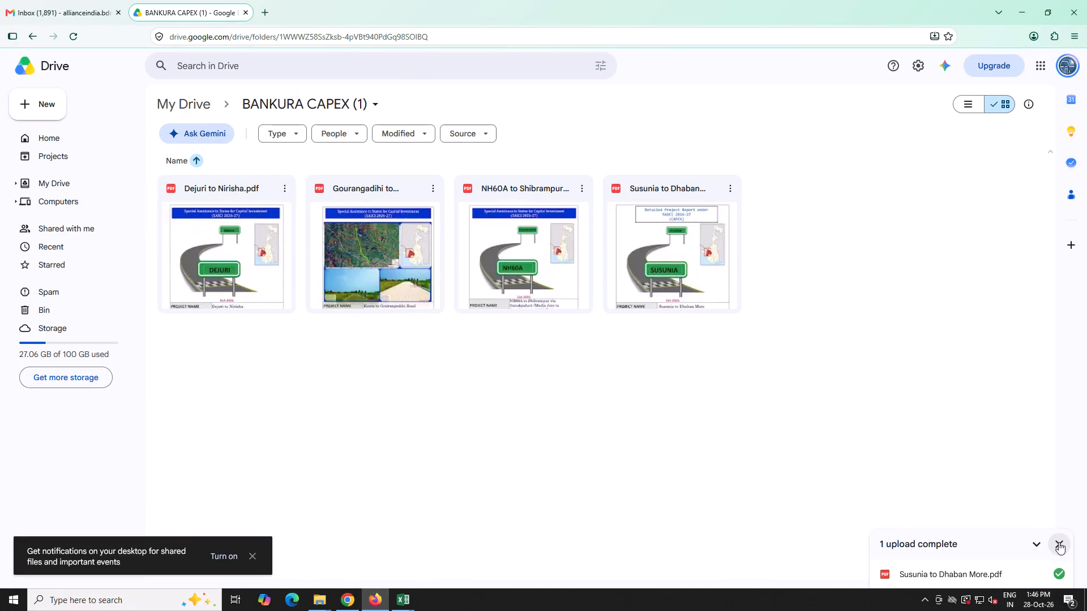
Open Loggy3 from the desktop, view the recording sessions for Oct 28, and close its window while leaving it running.
left_click(1086, 610)
double_click(114, 379)
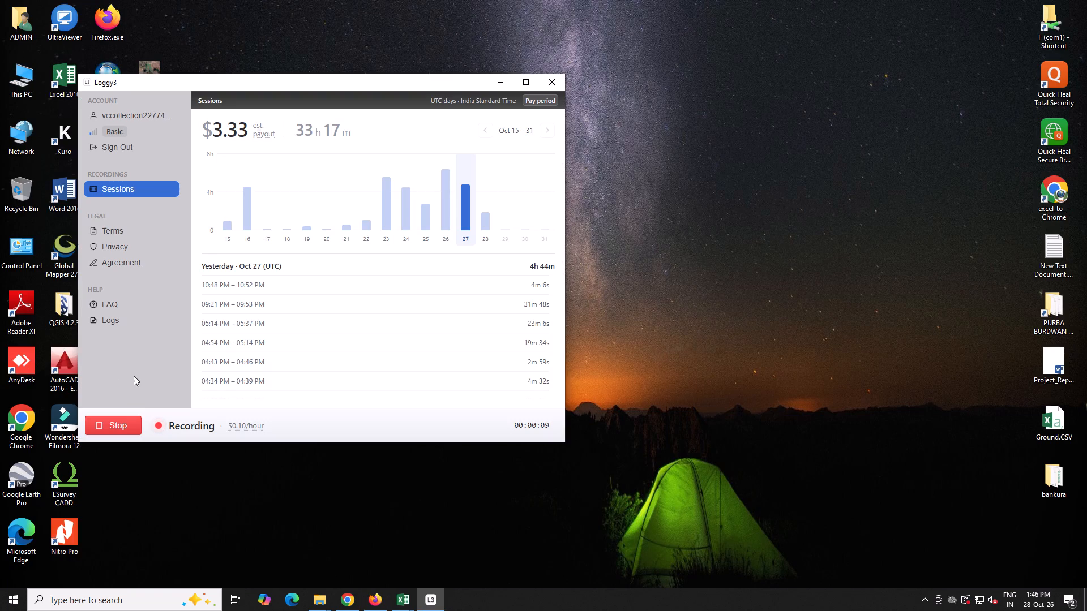
left_click(480, 223)
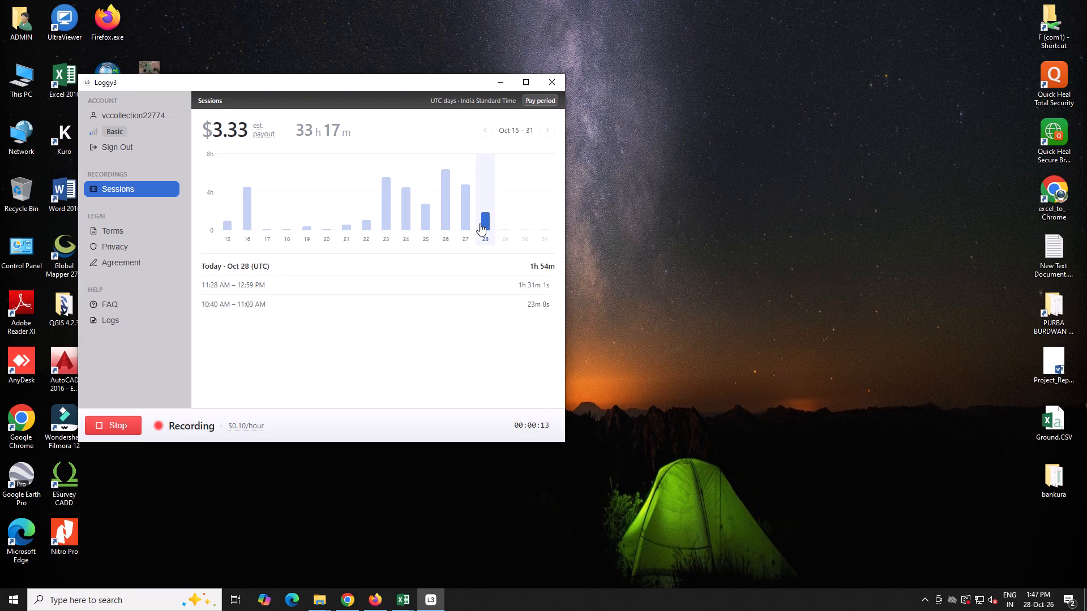
scroll(473, 273, "up", 4)
left_click(544, 83)
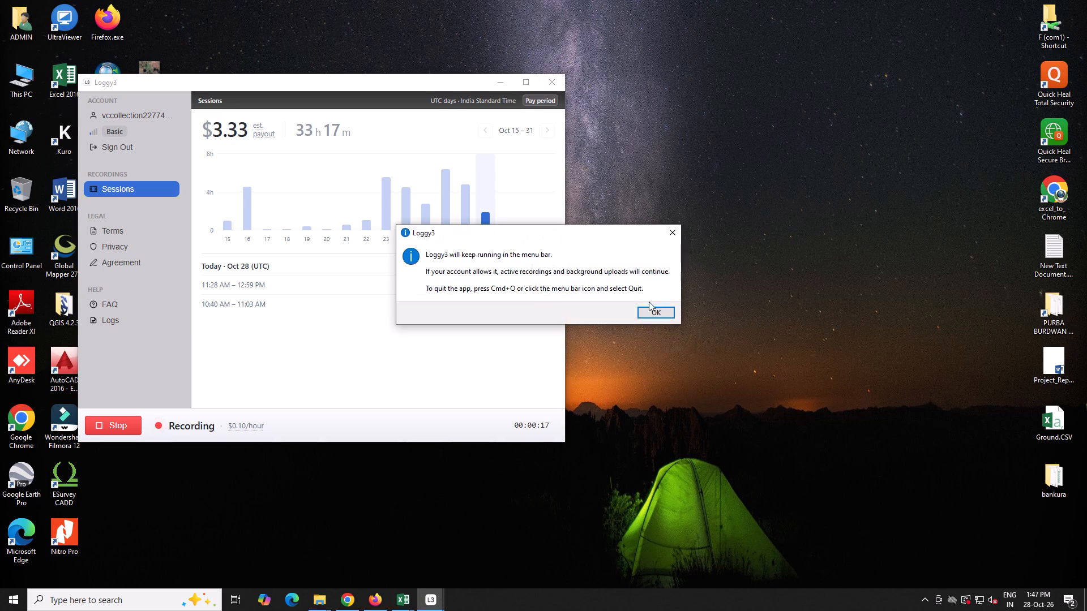
left_click(652, 312)
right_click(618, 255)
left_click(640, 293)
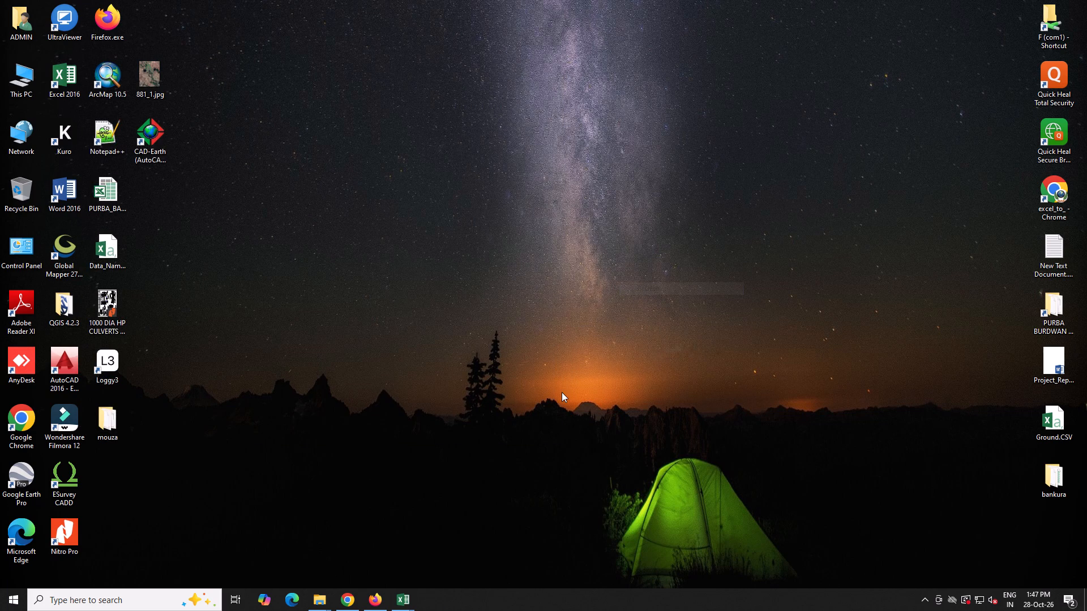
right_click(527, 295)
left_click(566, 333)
Launch Kuro from the desktop.
double_click(69, 136)
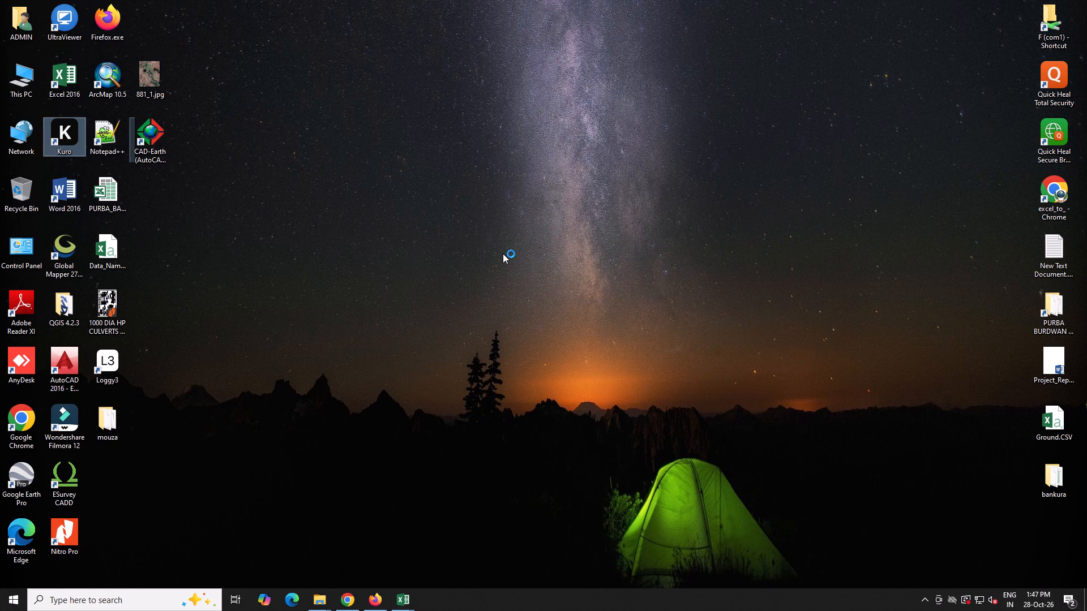
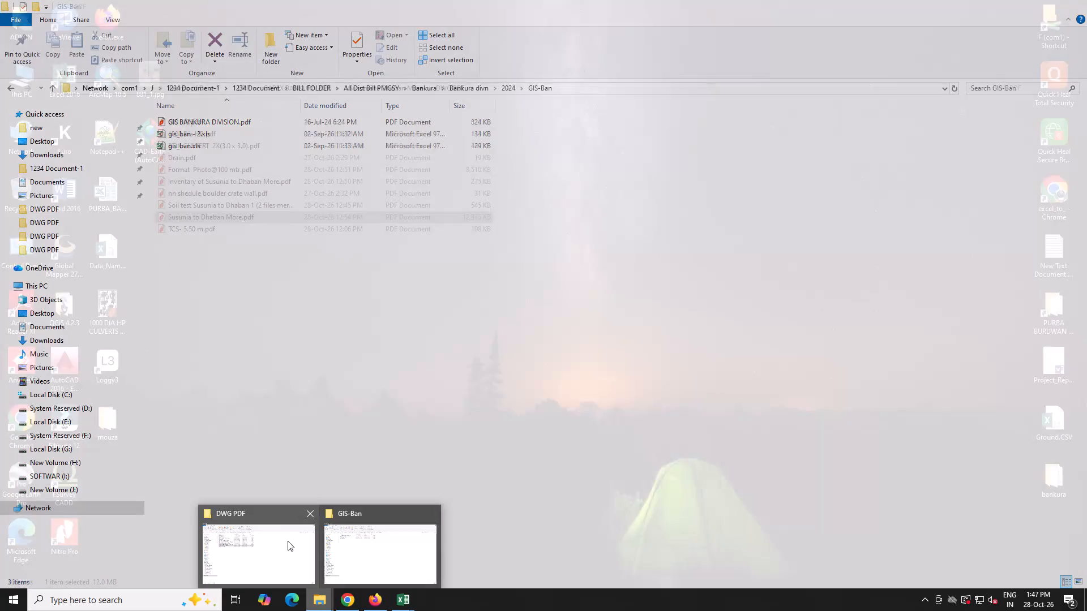
Open Saherbera.xlsm from the photo folder of 6.Sarberiya to anara station, under 1 DPR > PURULIA > Purulia CAPEX 2026.
left_click(288, 540)
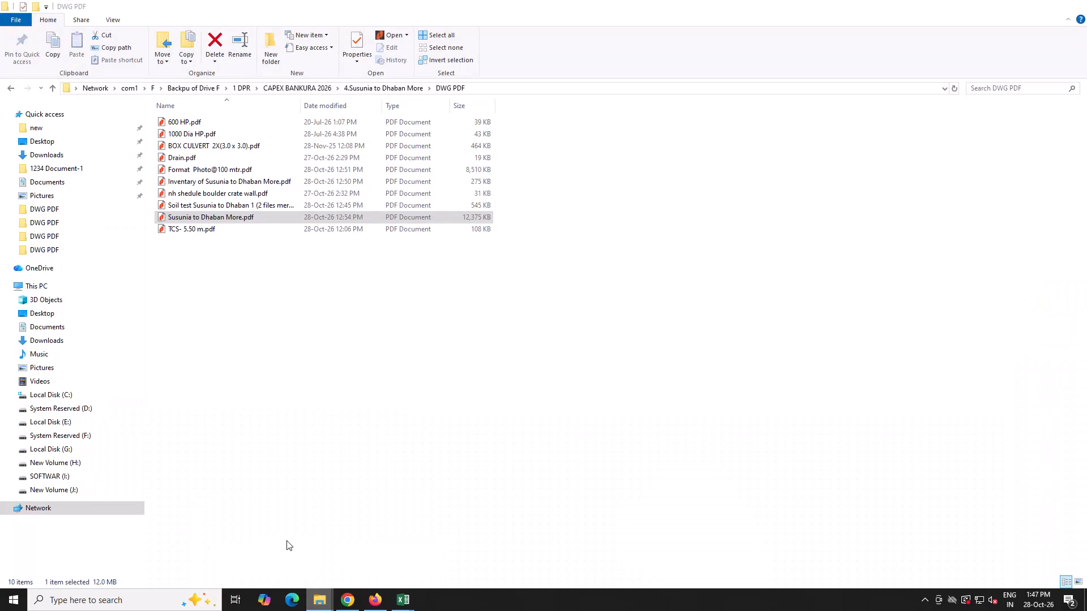
left_click(300, 88)
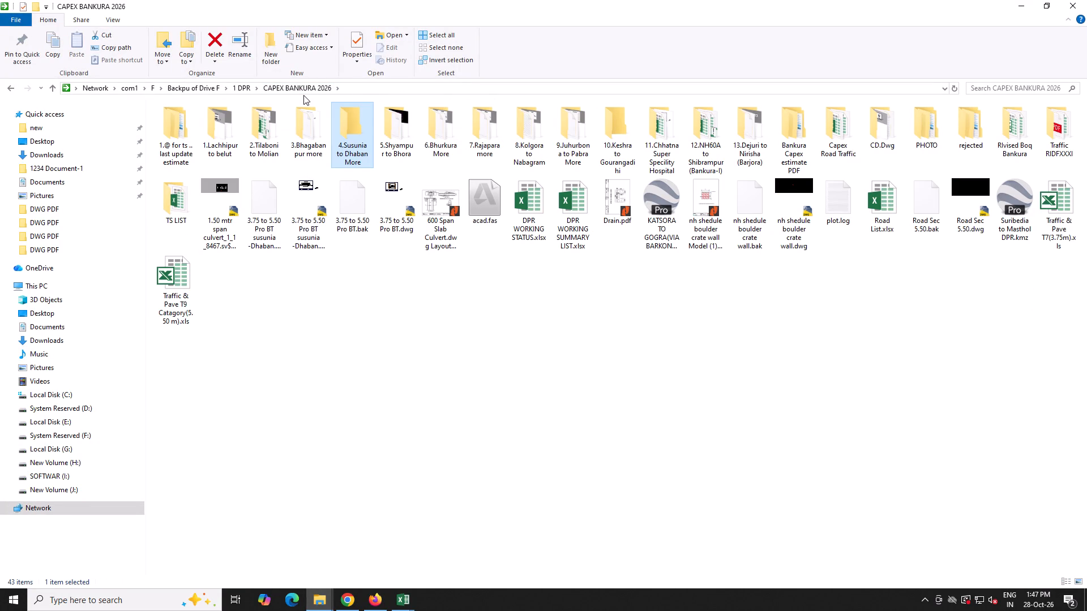
left_click(244, 88)
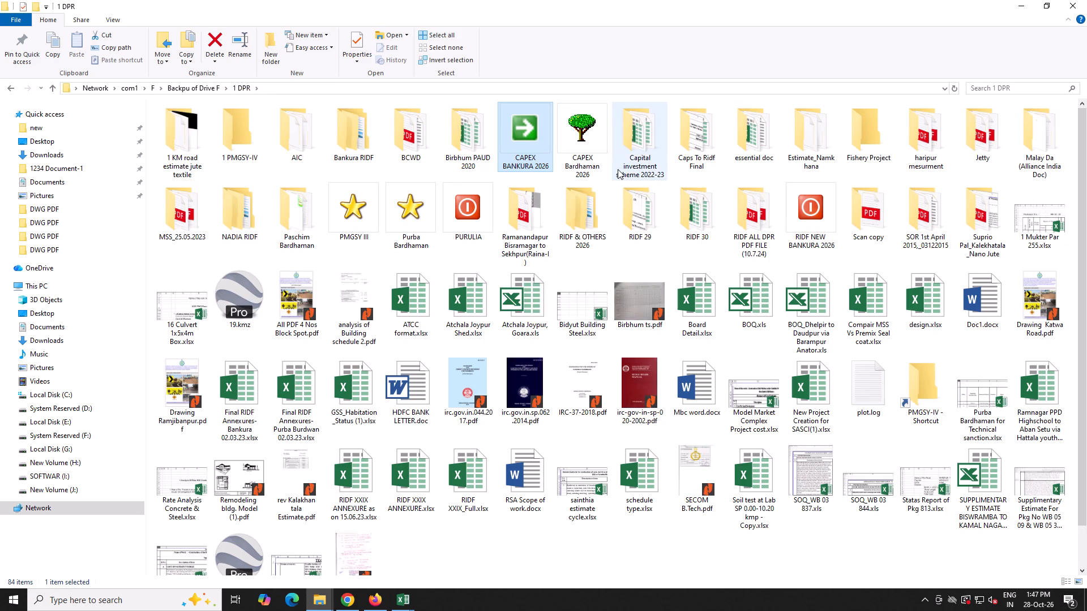
left_click(474, 228)
left_click(474, 228)
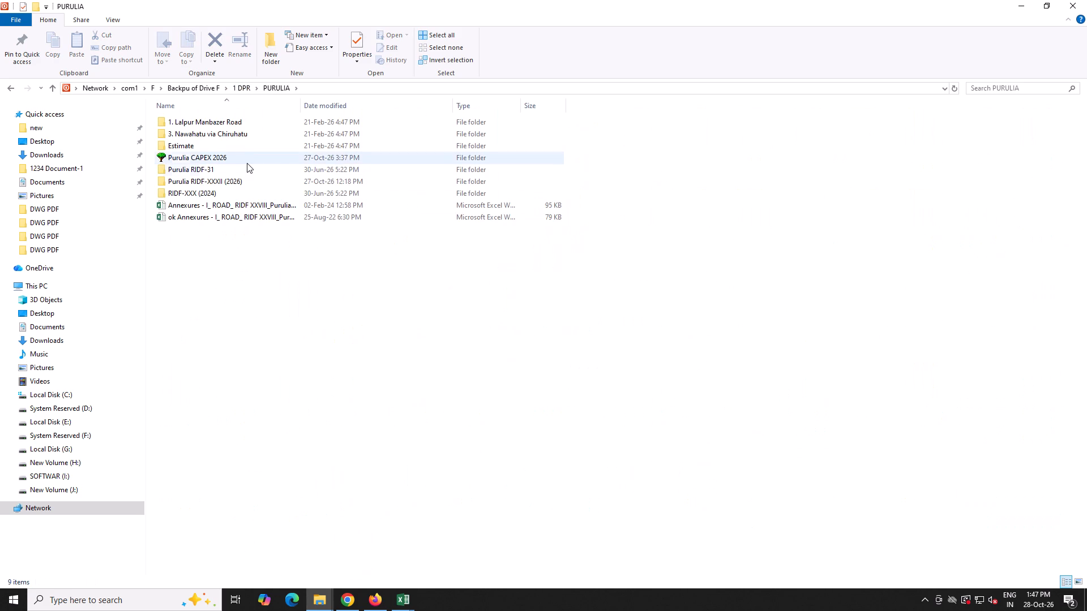
double_click(246, 161)
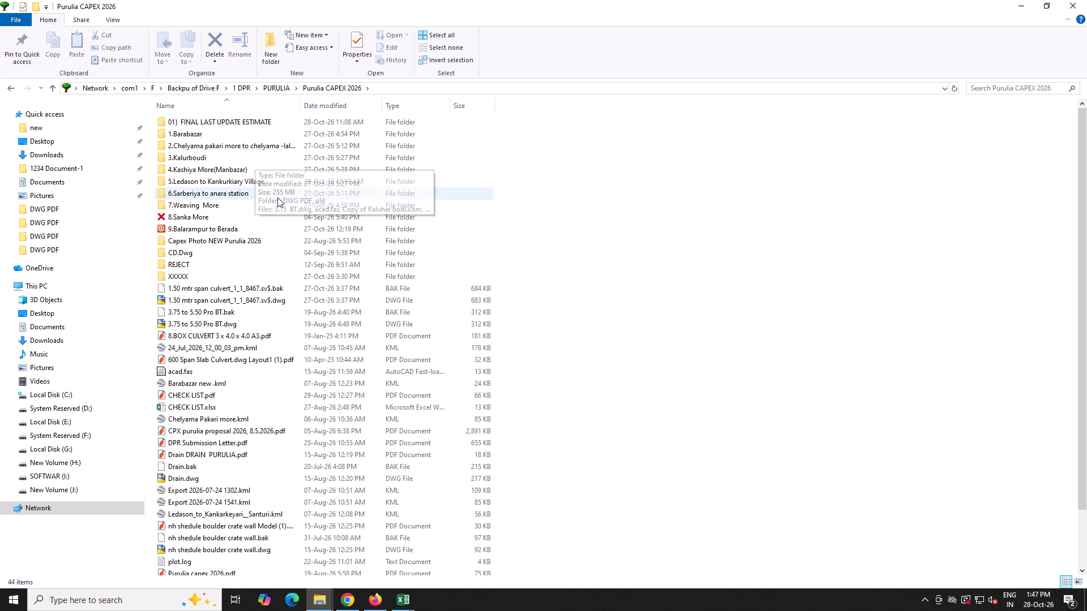
double_click(228, 197)
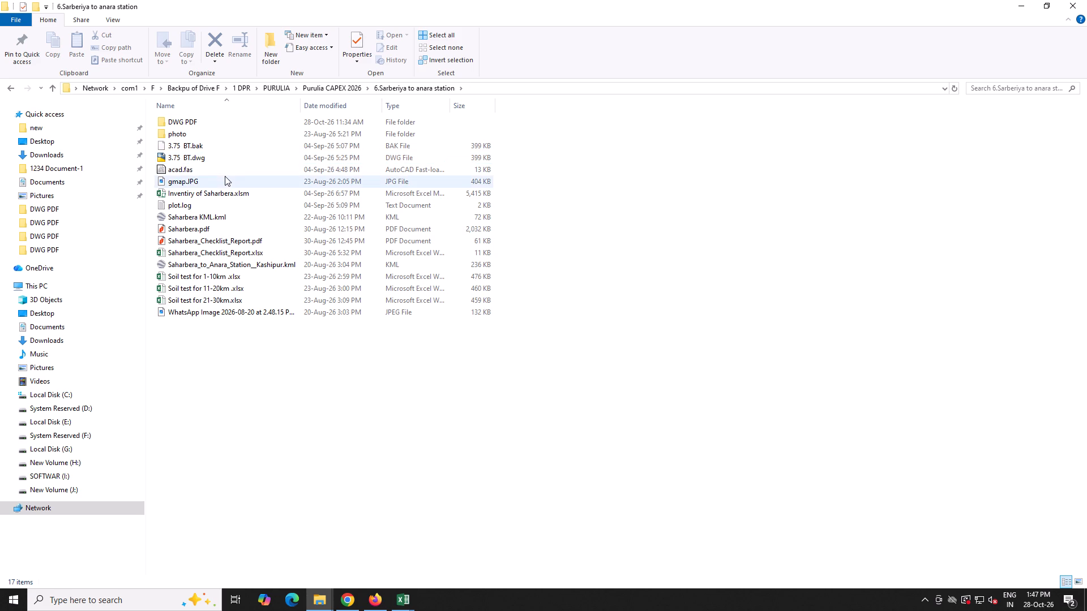
double_click(210, 137)
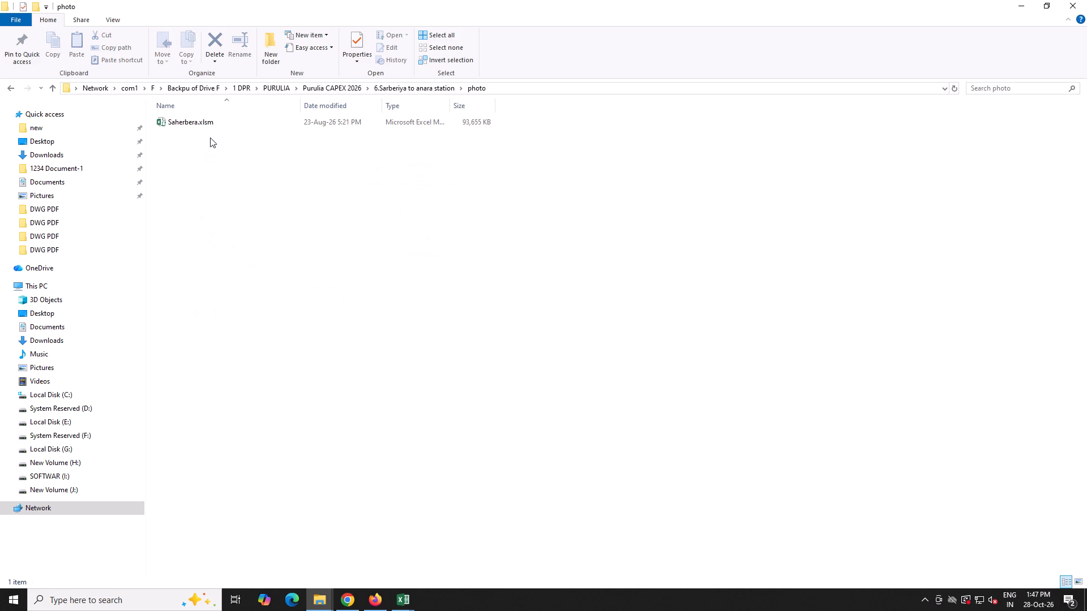
left_click(211, 123)
left_click(392, 85)
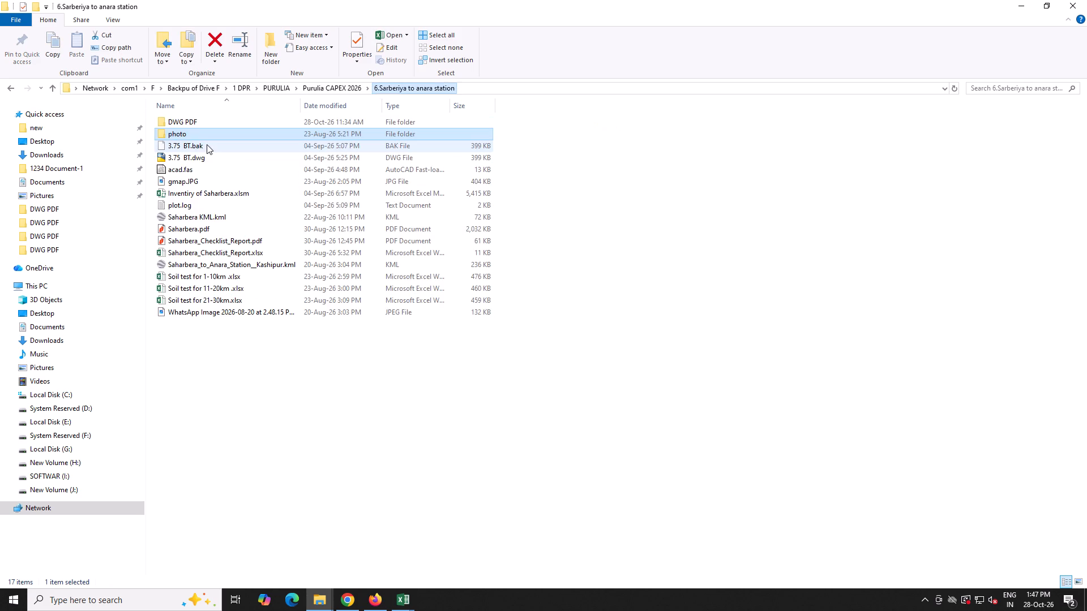
double_click(195, 123)
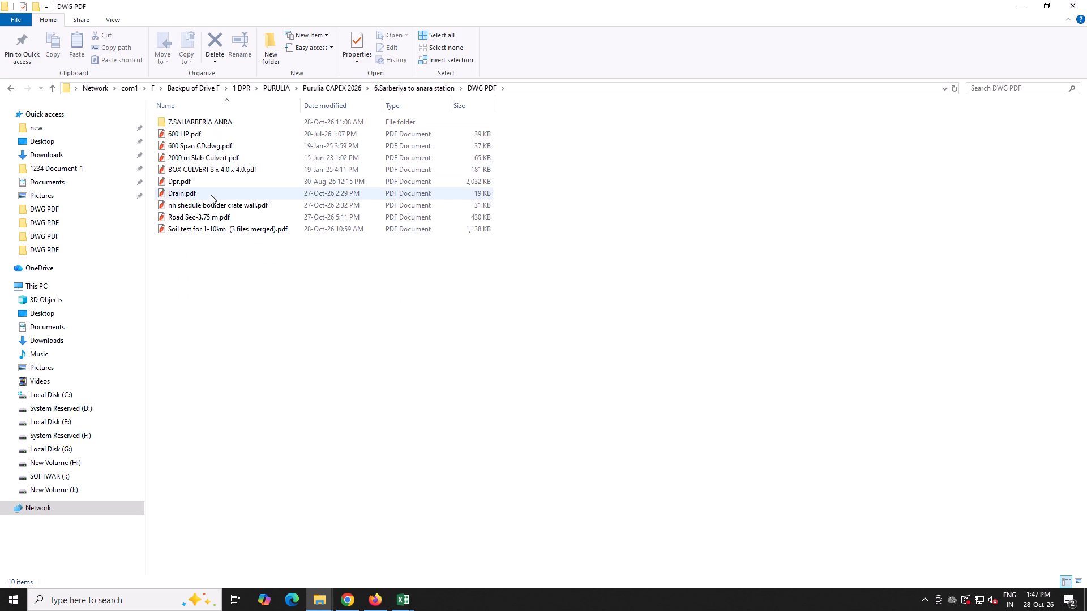
left_click(409, 89)
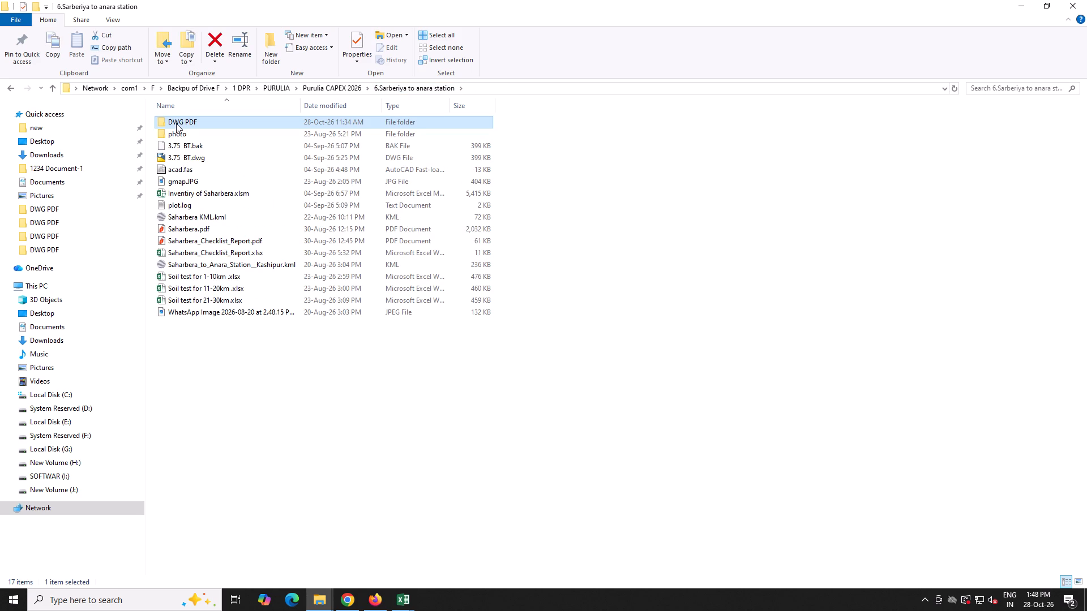
double_click(180, 135)
double_click(182, 126)
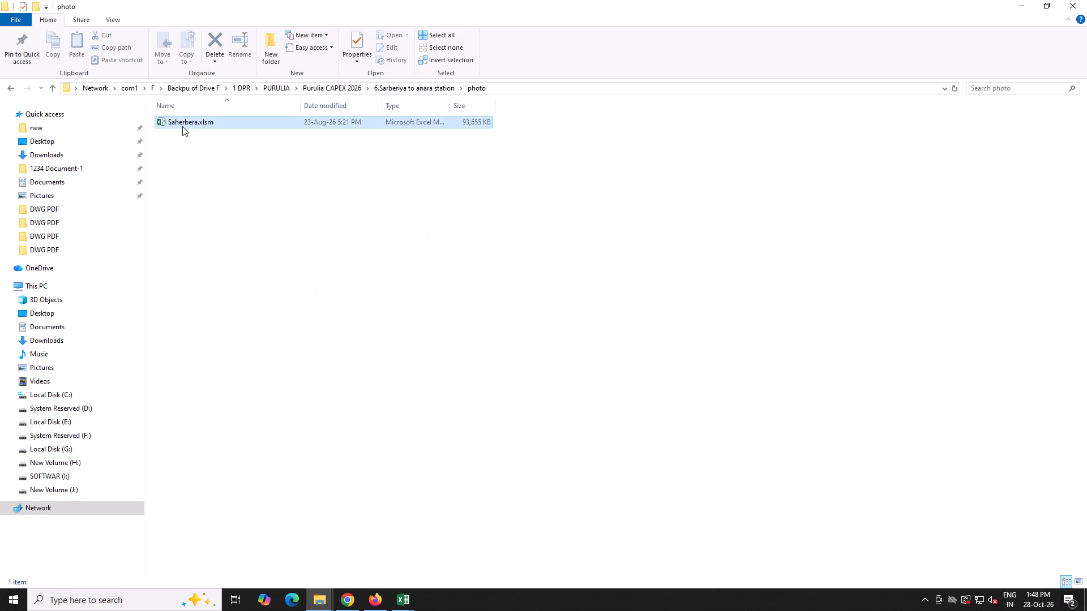
Publish the Total_Photo sheet of Format Photo@100 mtr.xlsx as a PDF in 4.Susunia to Dhaban More under its default name, and close the PDF.
left_click(434, 236)
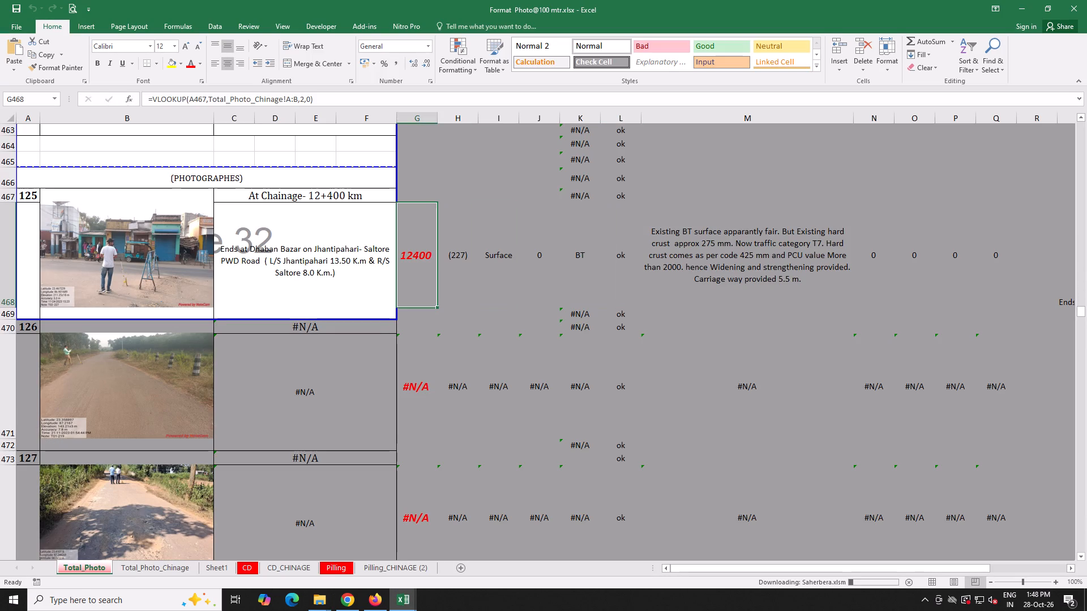
left_click(11, 29)
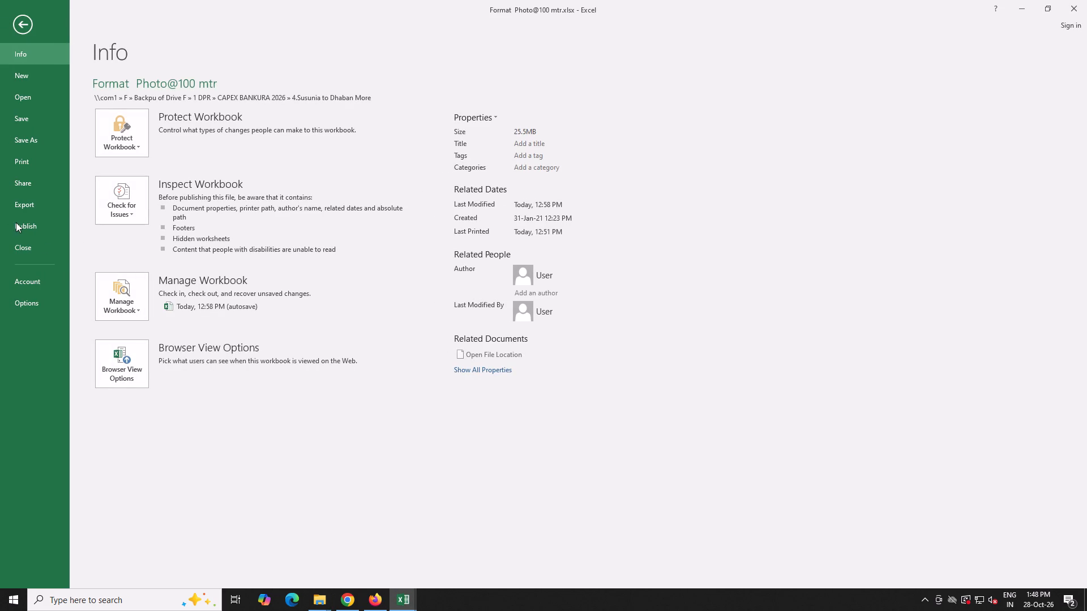
left_click(29, 209)
left_click(309, 165)
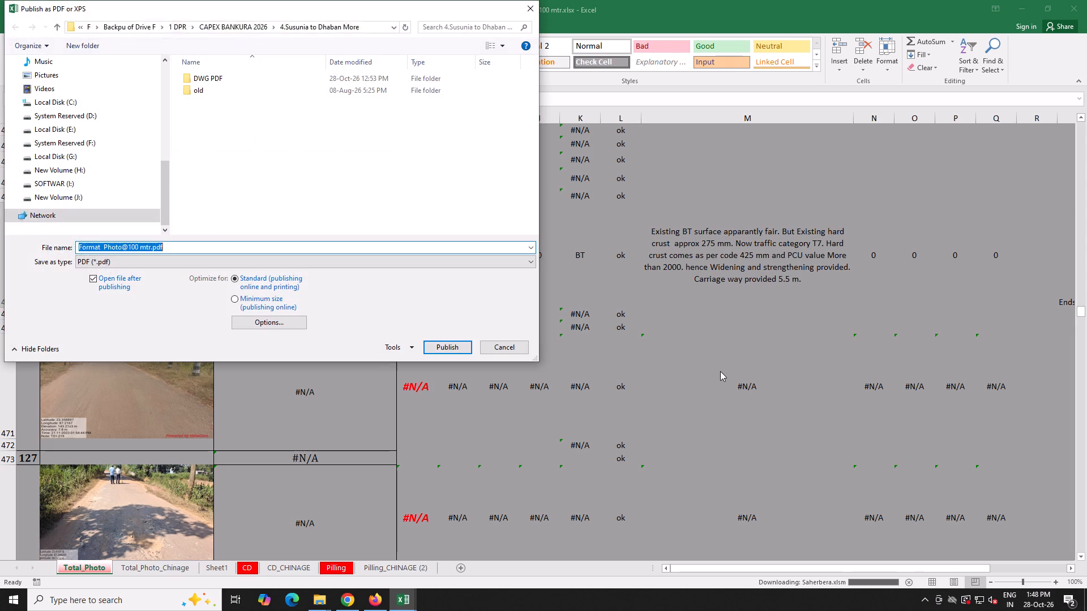
left_click(452, 348)
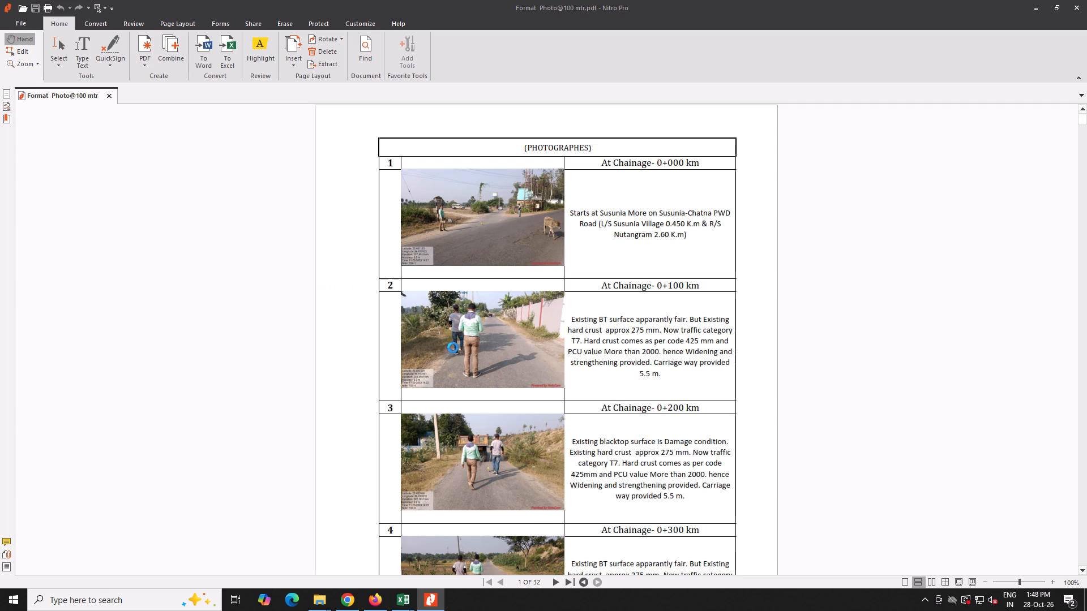
left_click(1068, 7)
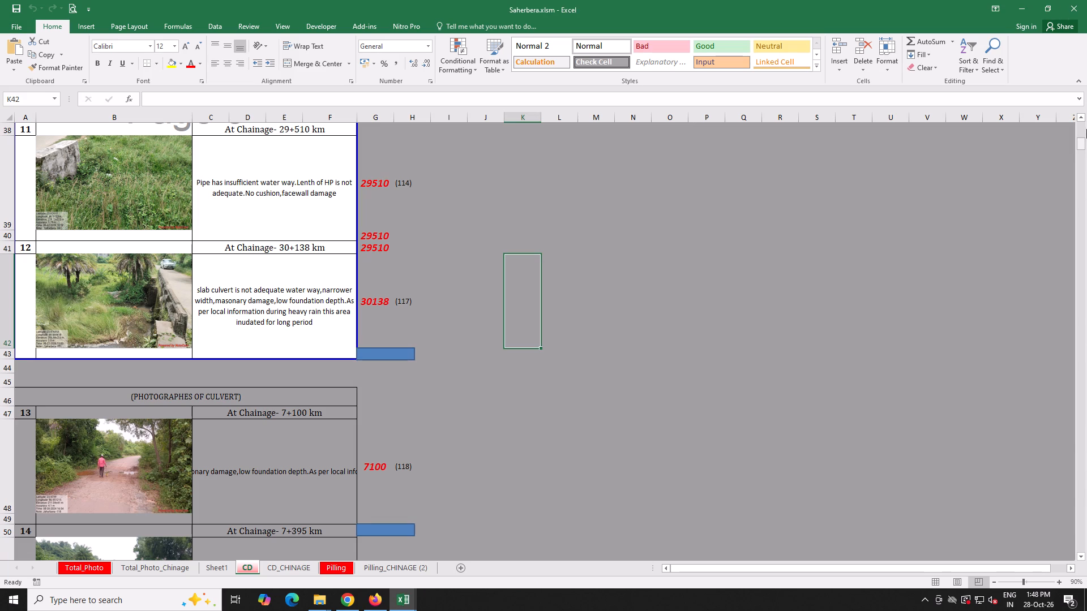
Review the culvert photographs on the CD sheet of Saherbera.xlsm, publish it as a PDF named "cd p" in the photo folder, and close the PDF.
left_click_drag(1075, 147, 1086, 68)
left_click_drag(1081, 144, 1086, 86)
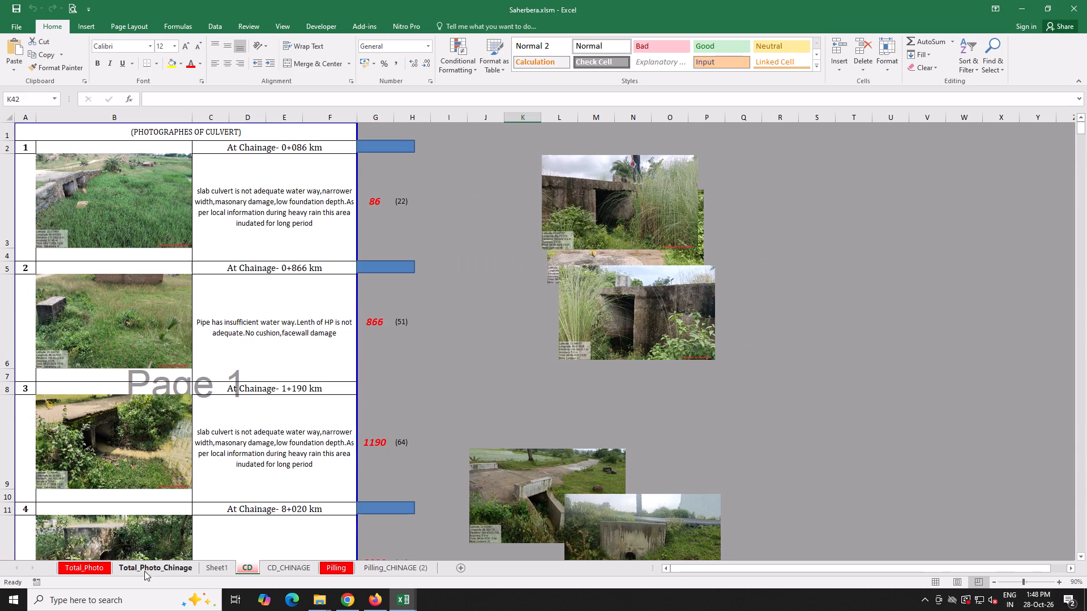
scroll(250, 509, "up", 6)
scroll(250, 507, "down", 14)
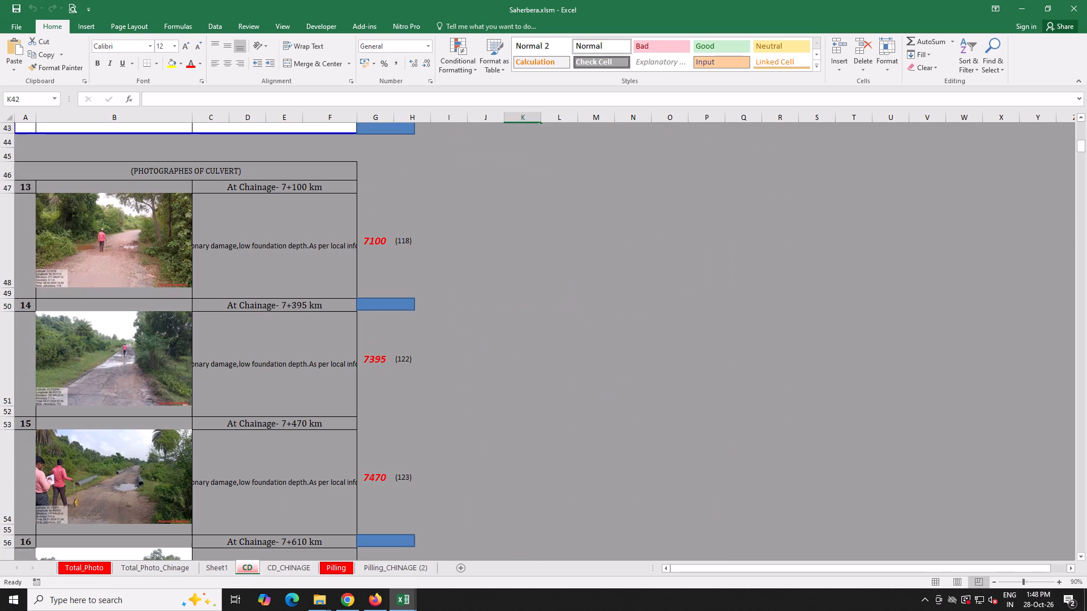
scroll(253, 505, "up", 1)
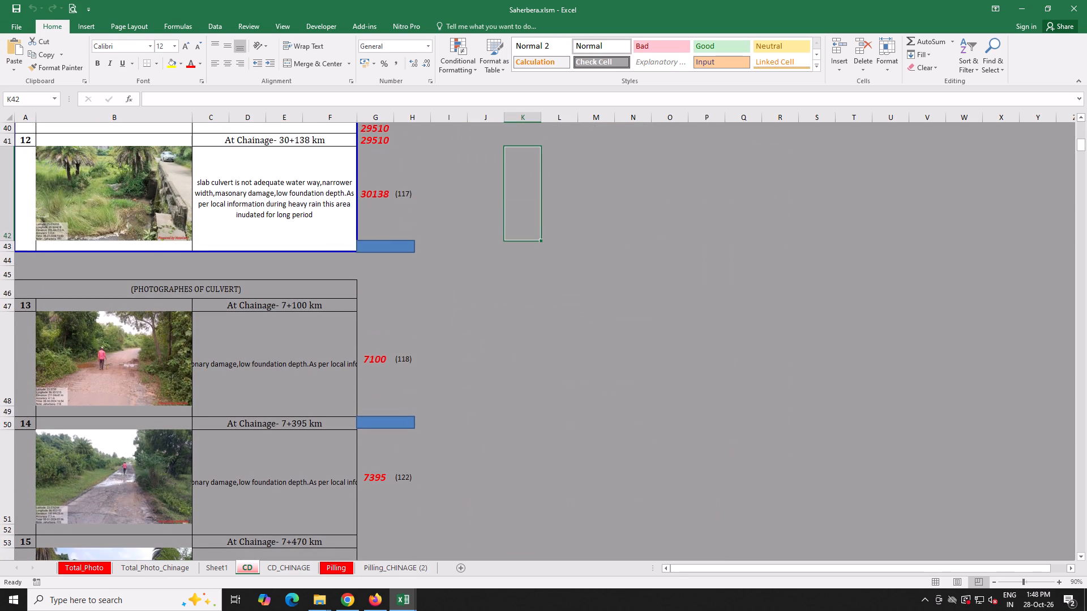
left_click(15, 24)
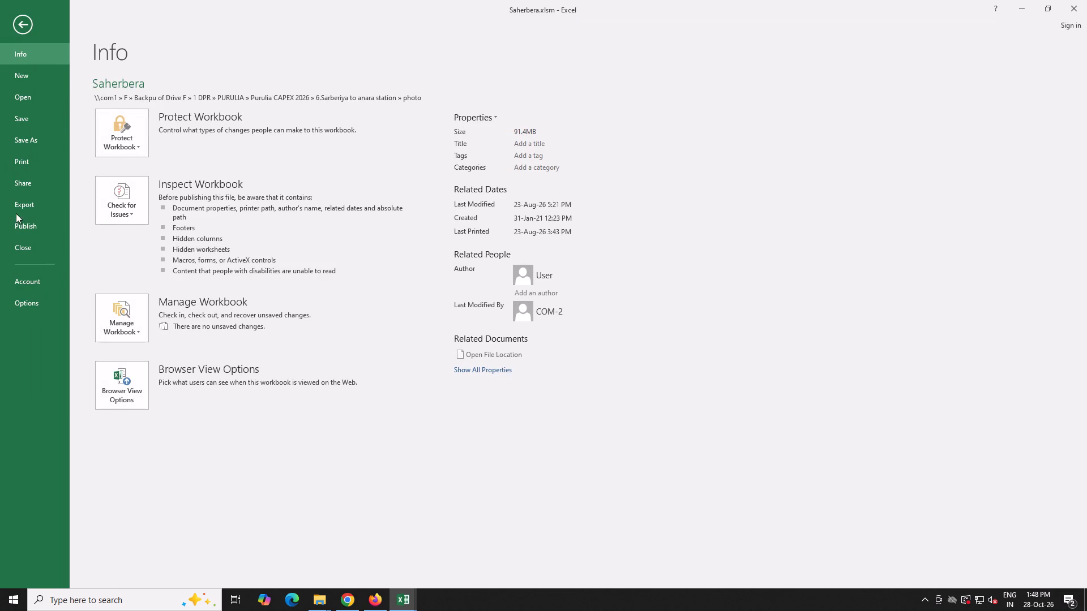
left_click(27, 199)
left_click(297, 169)
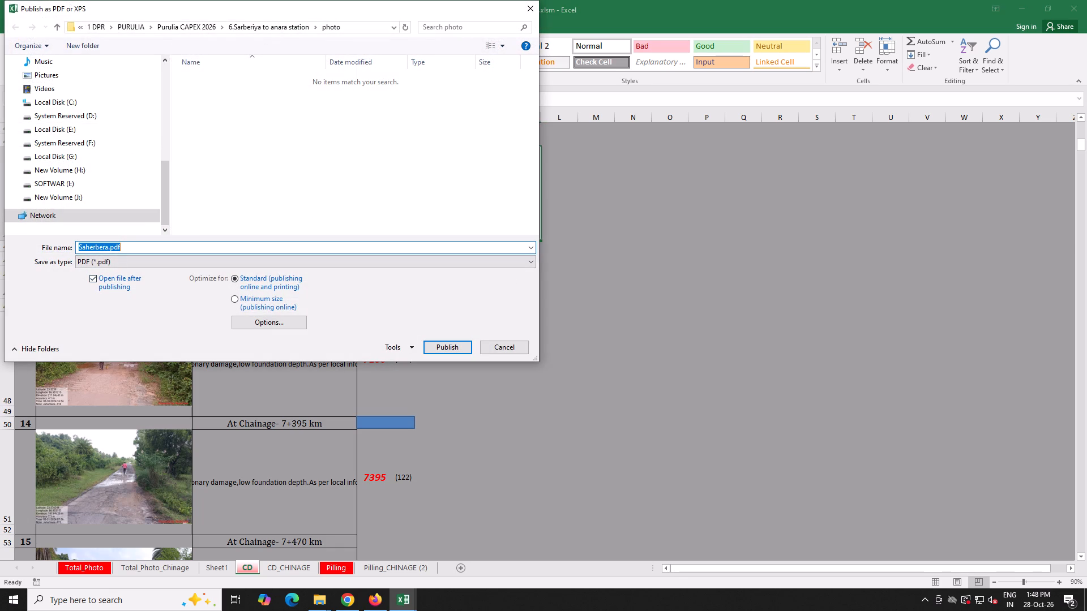
key("c")
type("d")
key("space")
key("p")
left_click(453, 350)
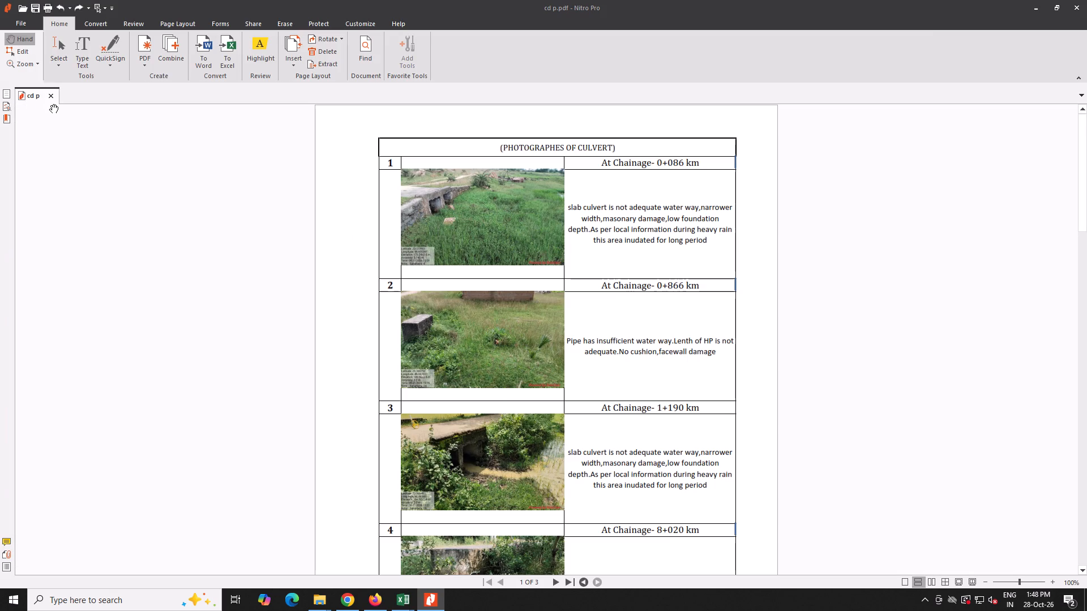
left_click(50, 98)
left_click(1072, 4)
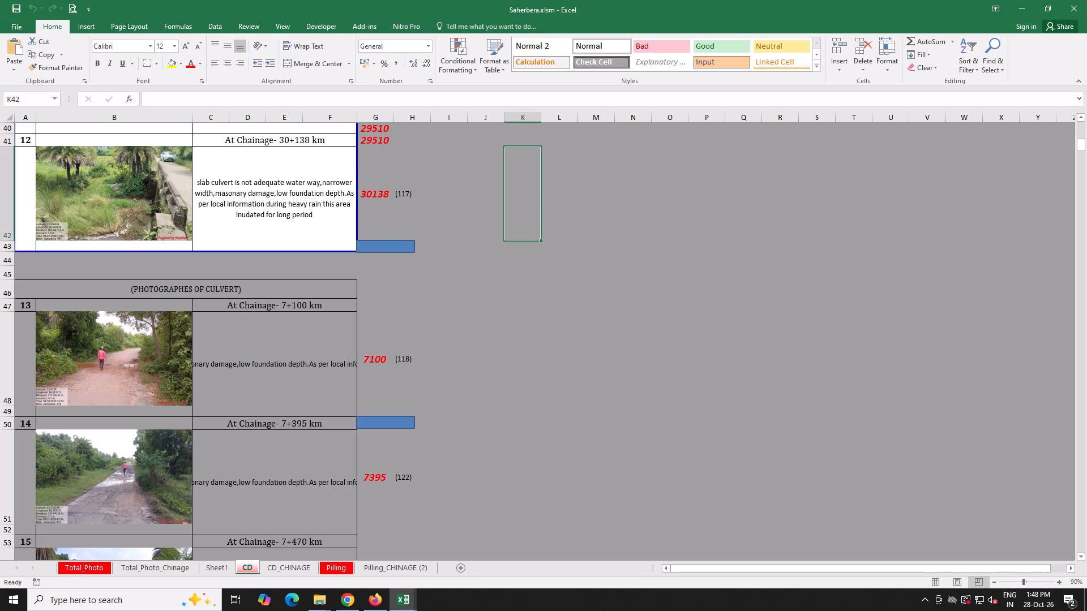
Publish the Pilling sheet of Saherbera.xlsm as a PDF named "pili pho" in the photo folder.
left_click(336, 568)
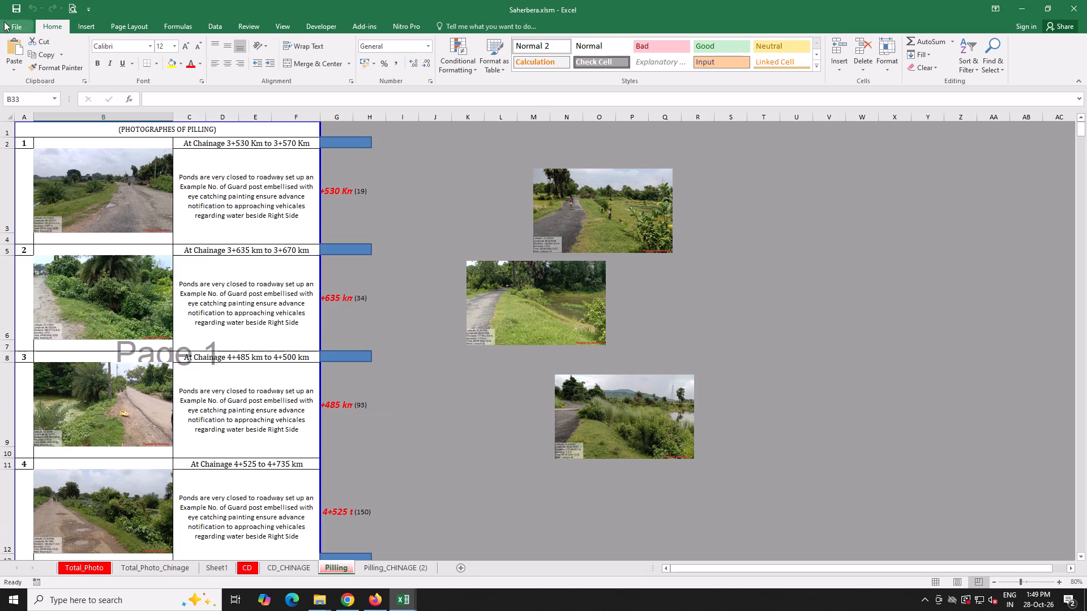
left_click(4, 21)
left_click(24, 211)
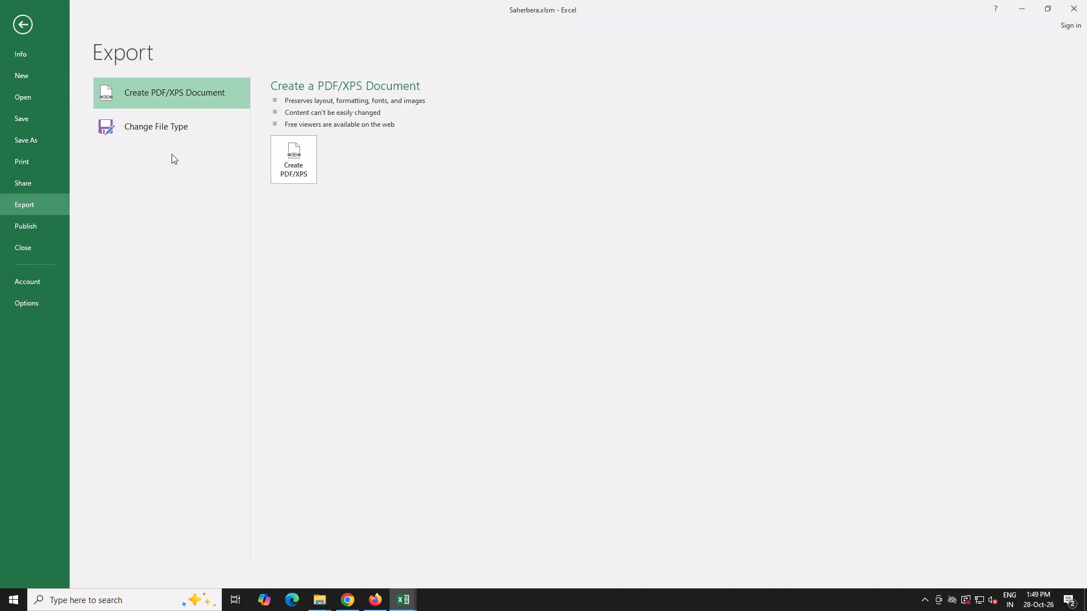
left_click(305, 149)
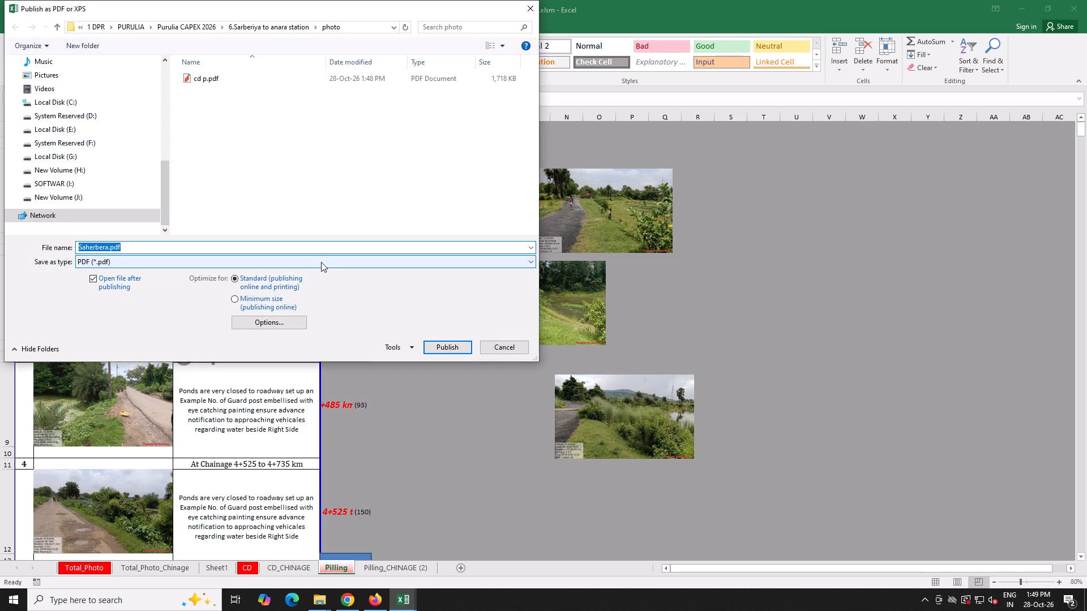
type("pil")
key("i")
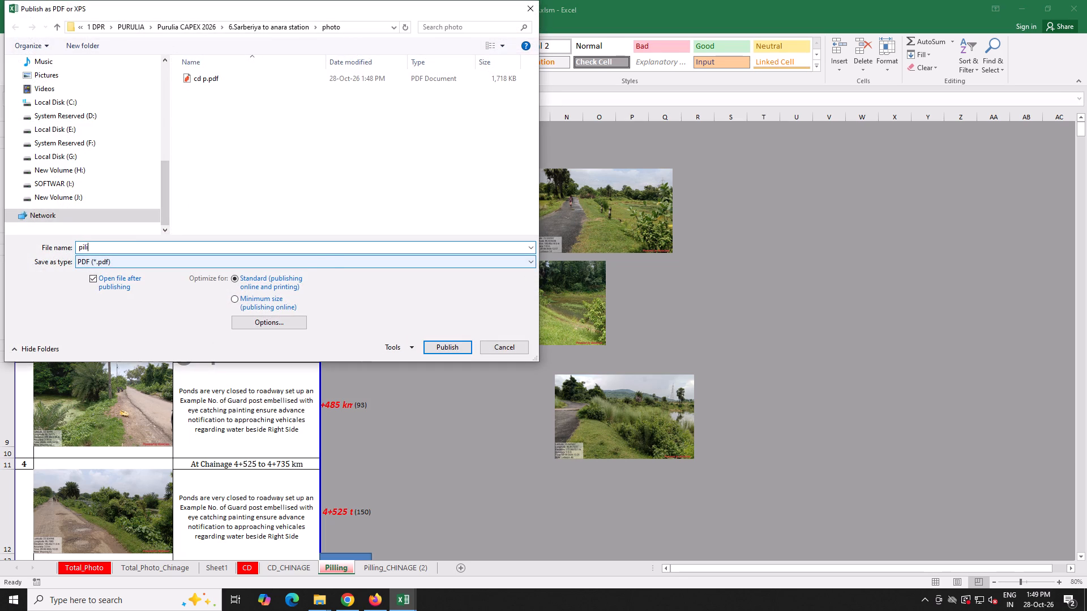
key("space")
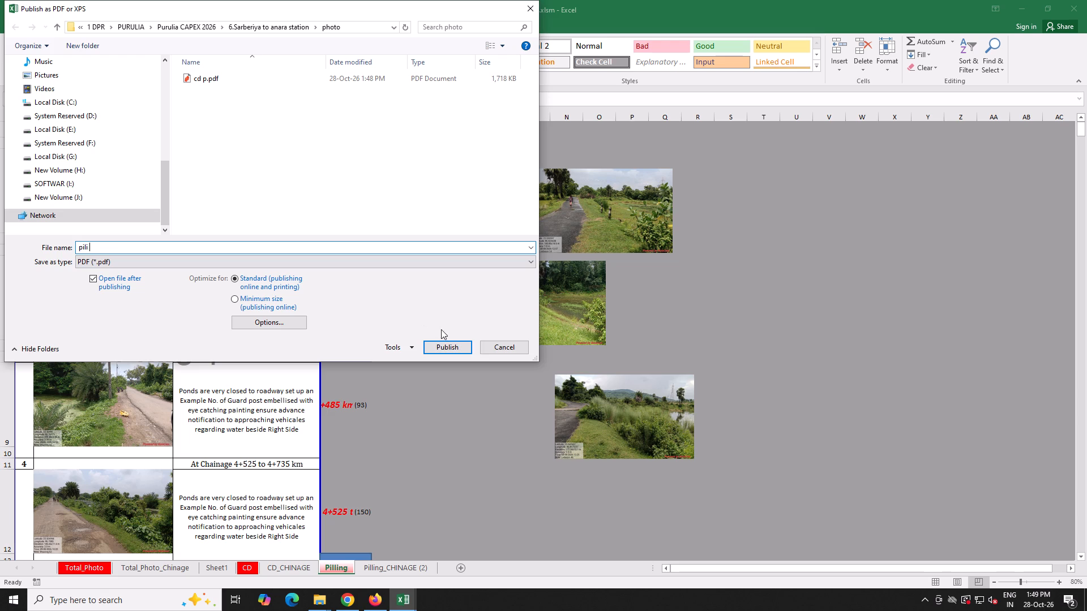
key("p")
key("h")
key("o")
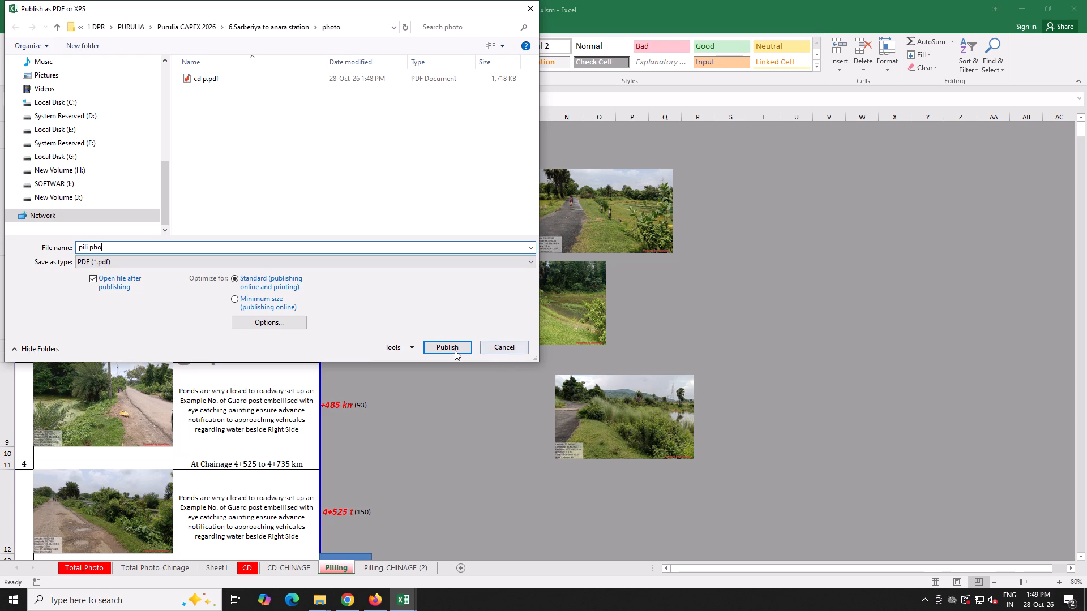
left_click(453, 350)
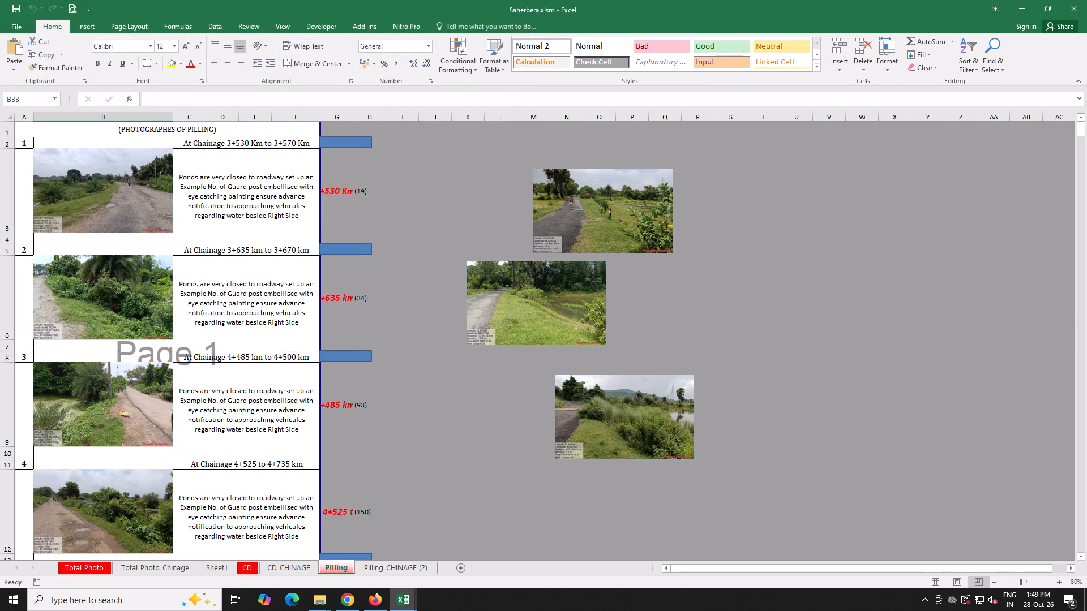
Copy cd p.pdf and pili pho.pdf from the photo folder into the DWG PDF folder of 6.Sarberiya to anara station.
left_click(323, 609)
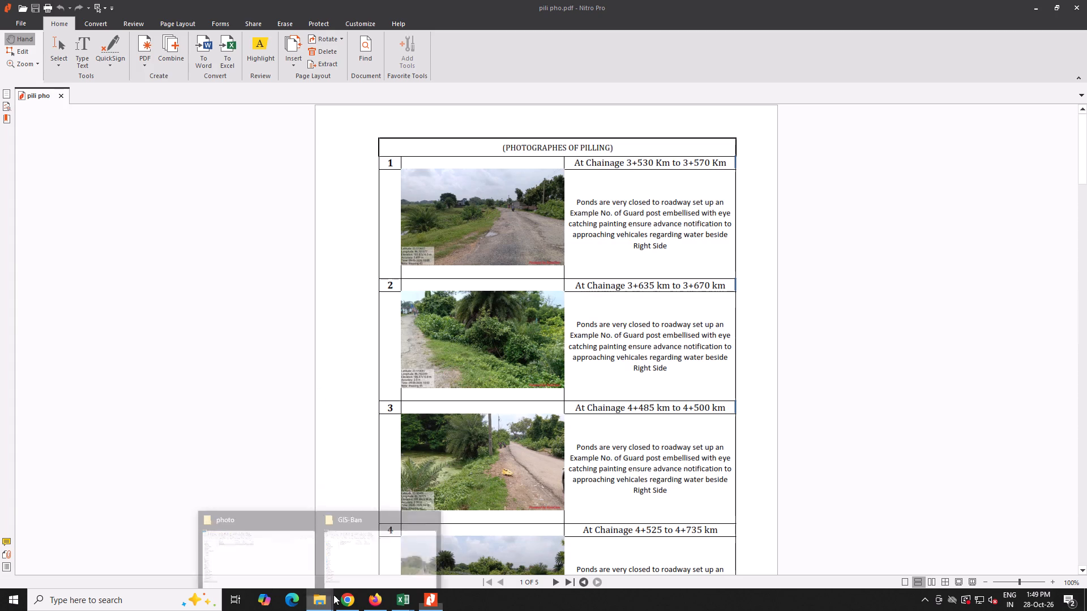
left_click(273, 547)
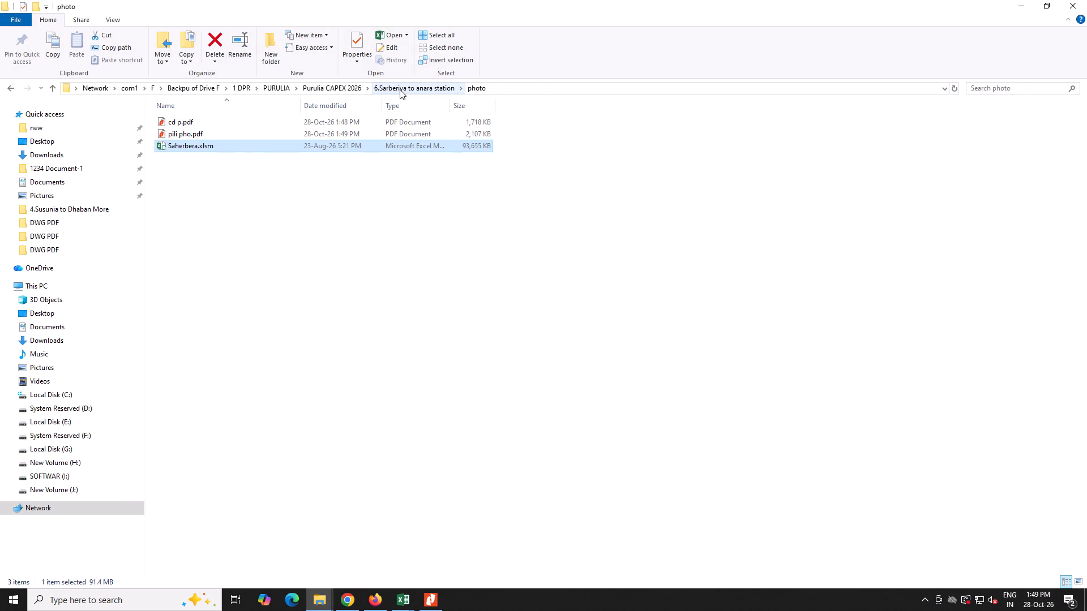
left_click_drag(400, 89, 410, 104)
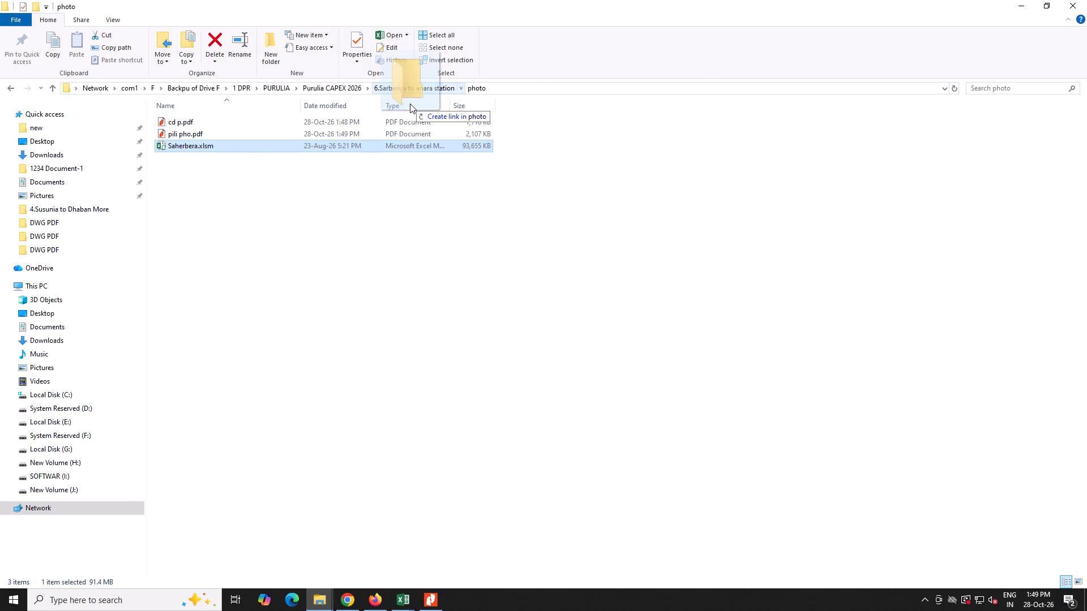
left_click_drag(410, 104, 414, 76)
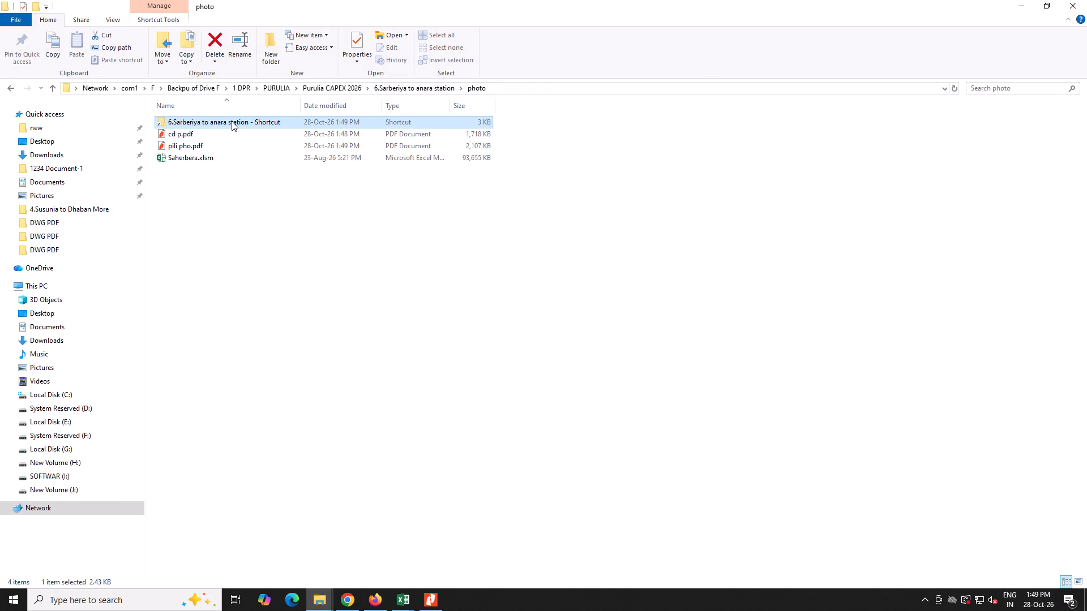
right_click(303, 253)
left_click(332, 357)
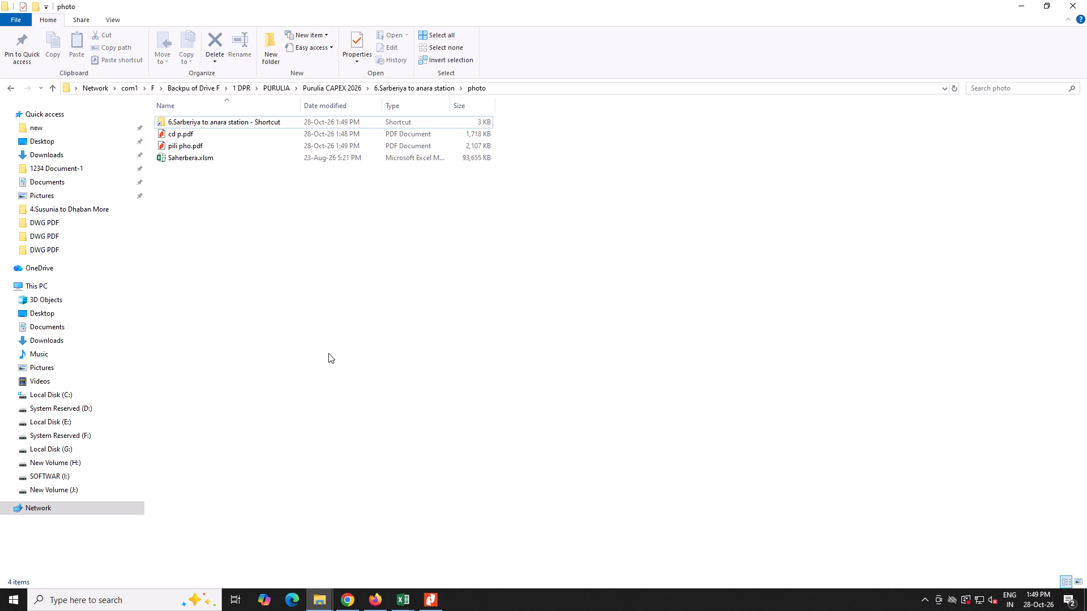
left_click(265, 268)
left_click(187, 137)
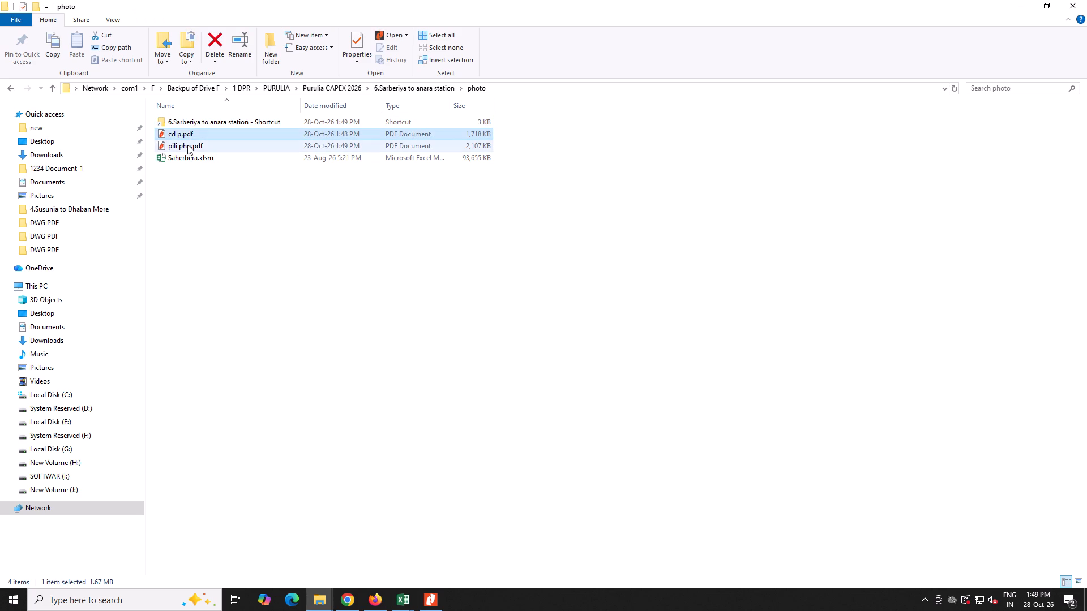
left_click(187, 147, "ctrl")
key("ctrl+c")
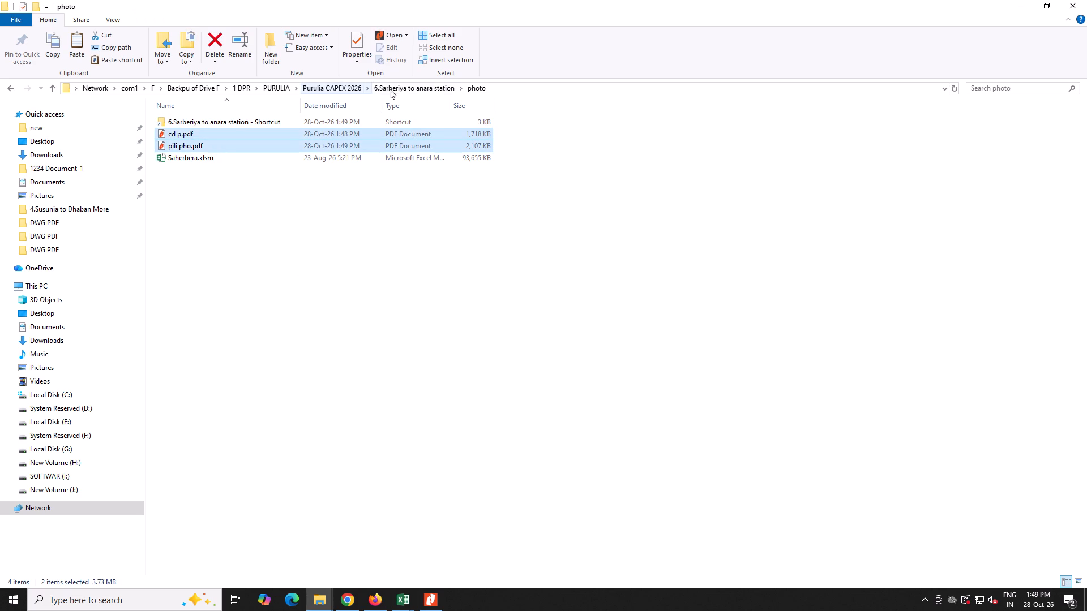
left_click(402, 91)
double_click(194, 121)
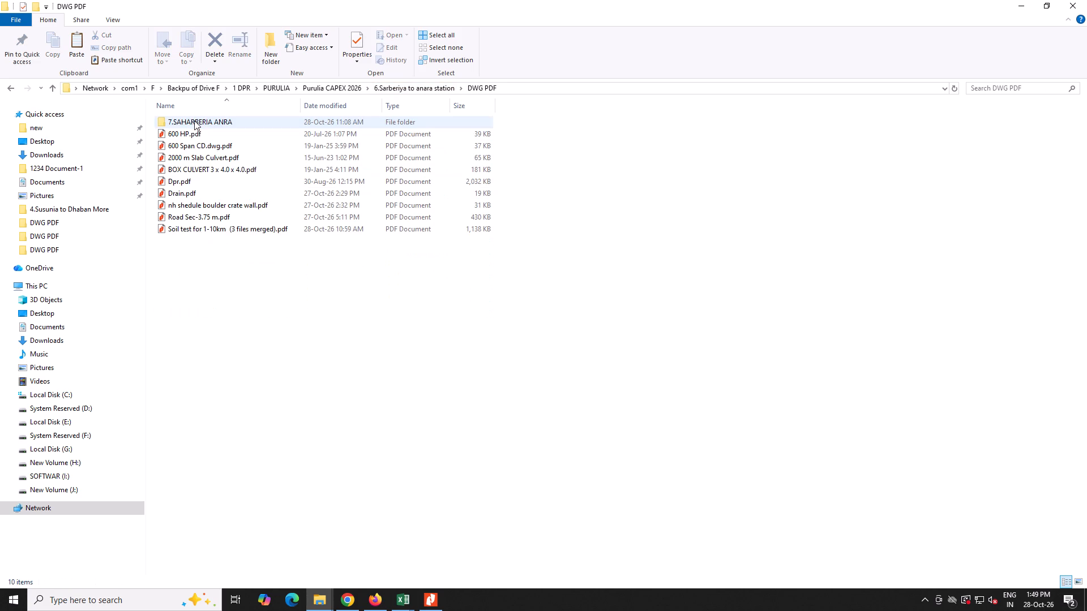
left_click(238, 273)
key("ctrl+v")
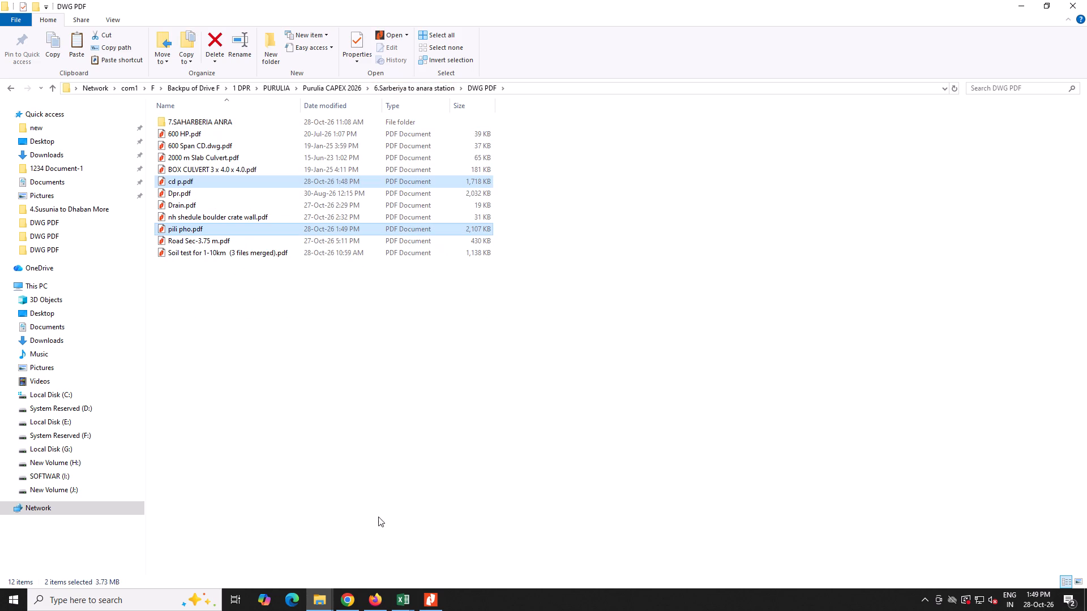
Publish the Total_Photo sheet of Saherbera.xlsm as a PDF named "php" in the photo folder, and close the open PDFs.
left_click(405, 607)
left_click(502, 560)
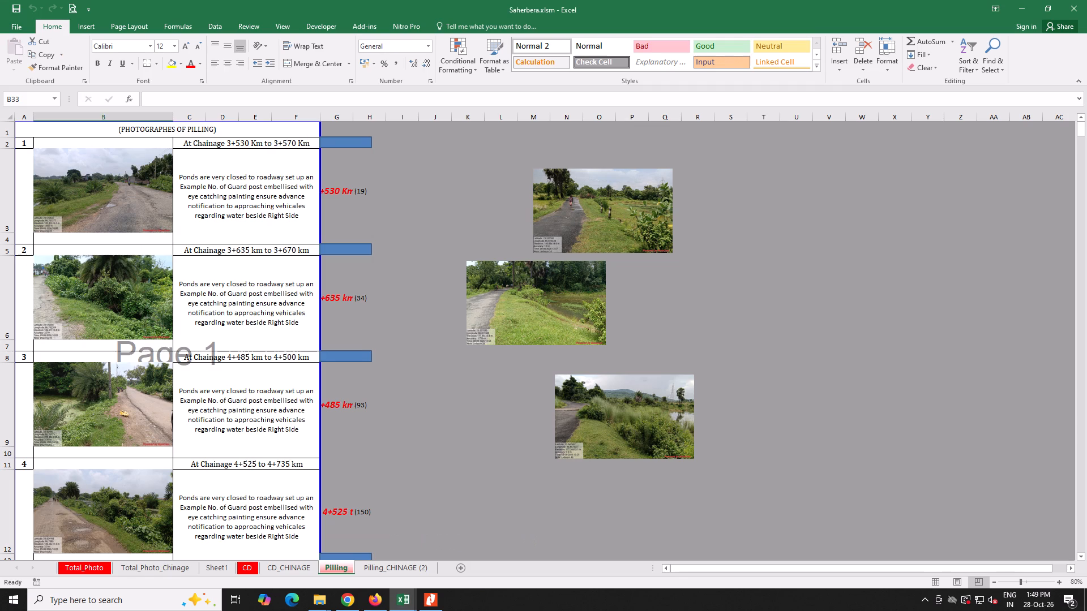
left_click(105, 568)
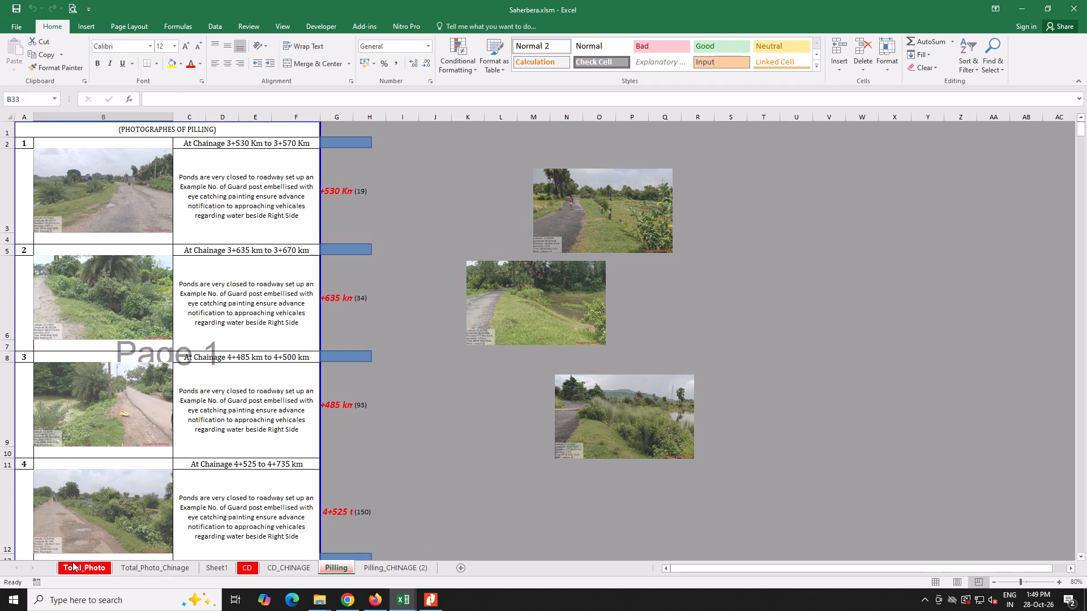
left_click(80, 570)
left_click(19, 30)
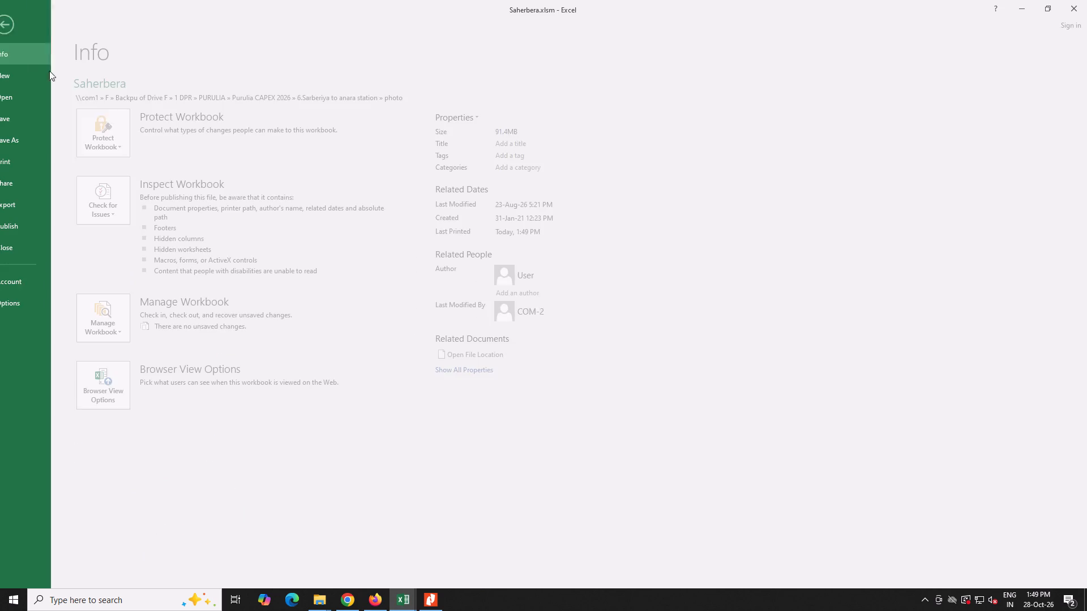
left_click(28, 207)
left_click(301, 161)
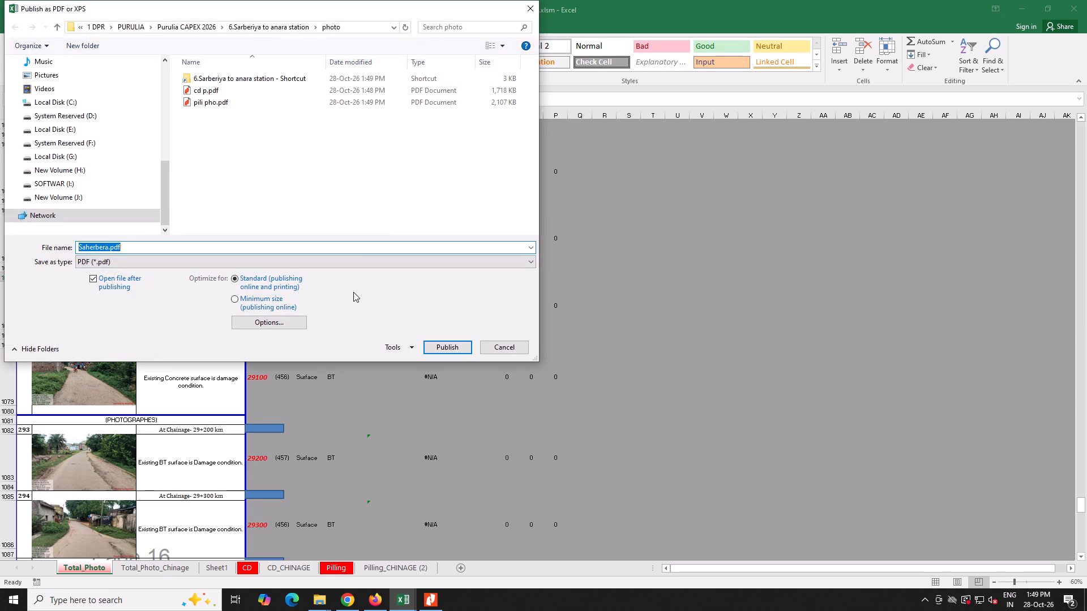
key("p")
key("h")
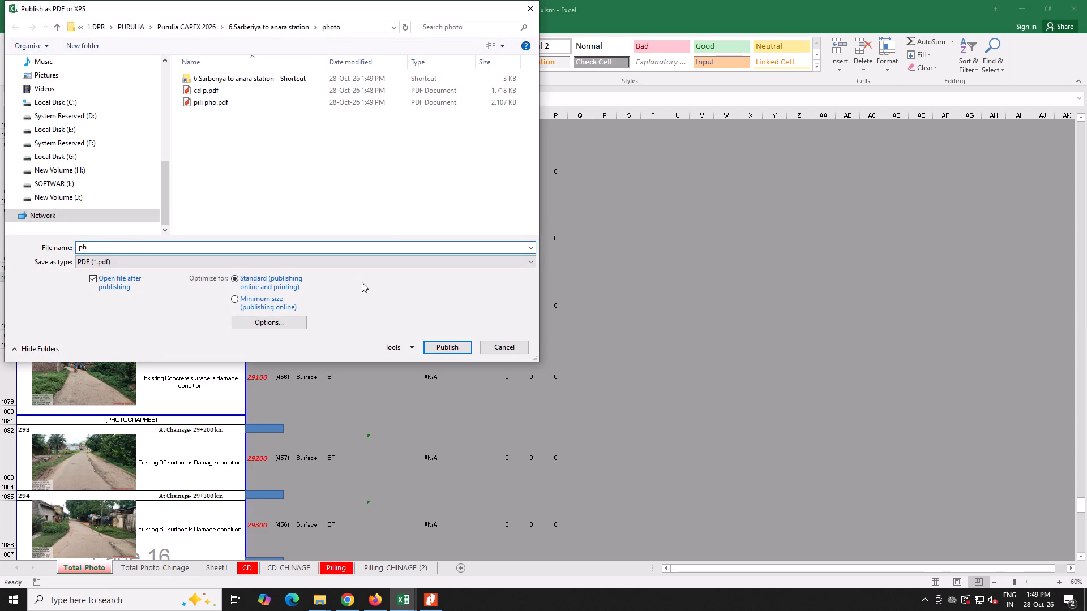
key("p")
left_click(442, 354)
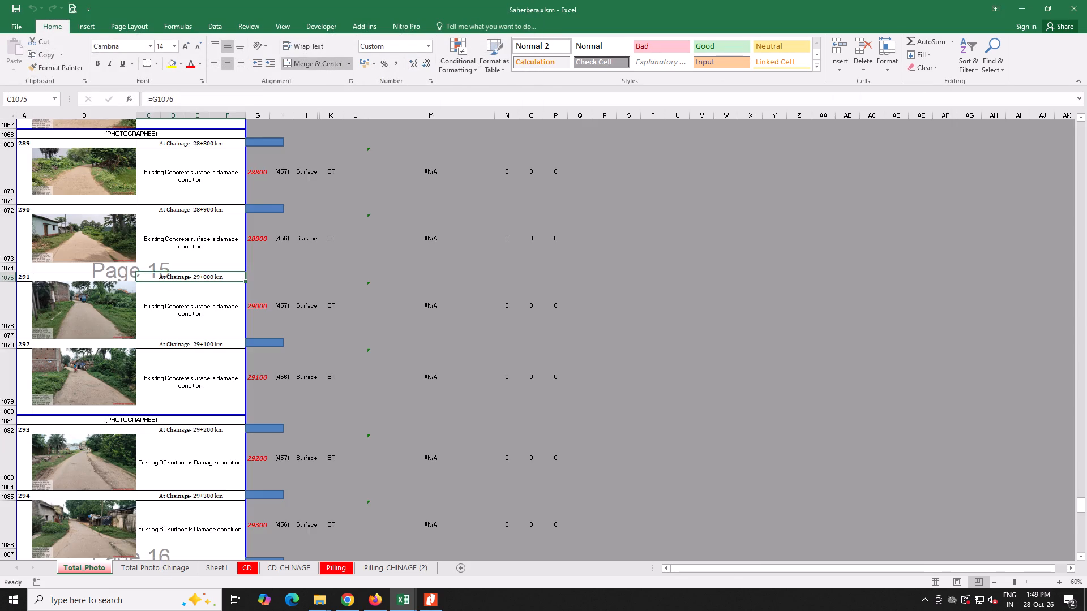
left_click(89, 93)
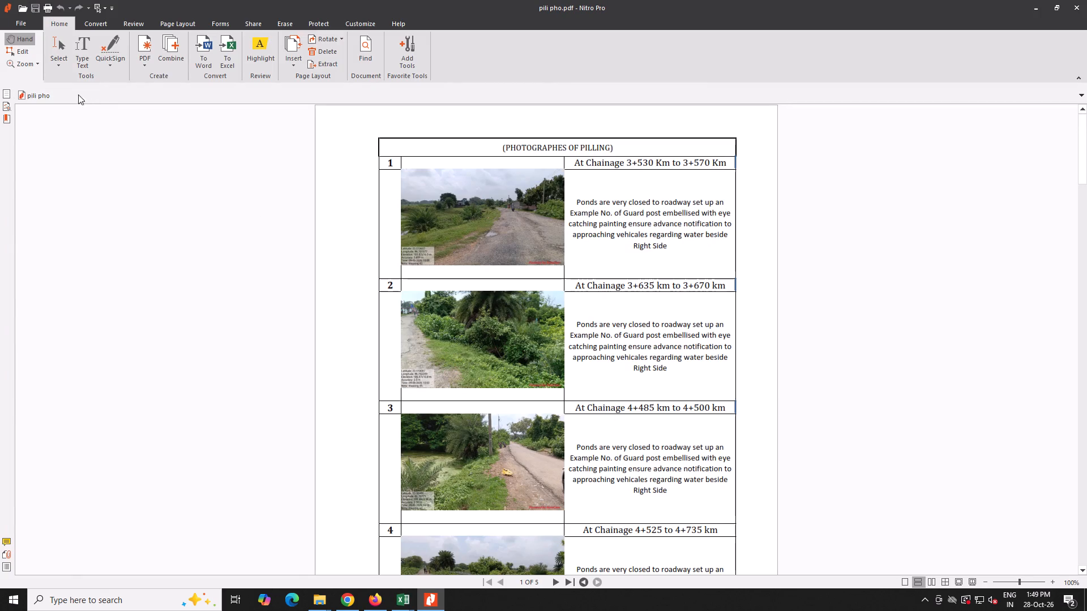
left_click(63, 93)
left_click(1082, 10)
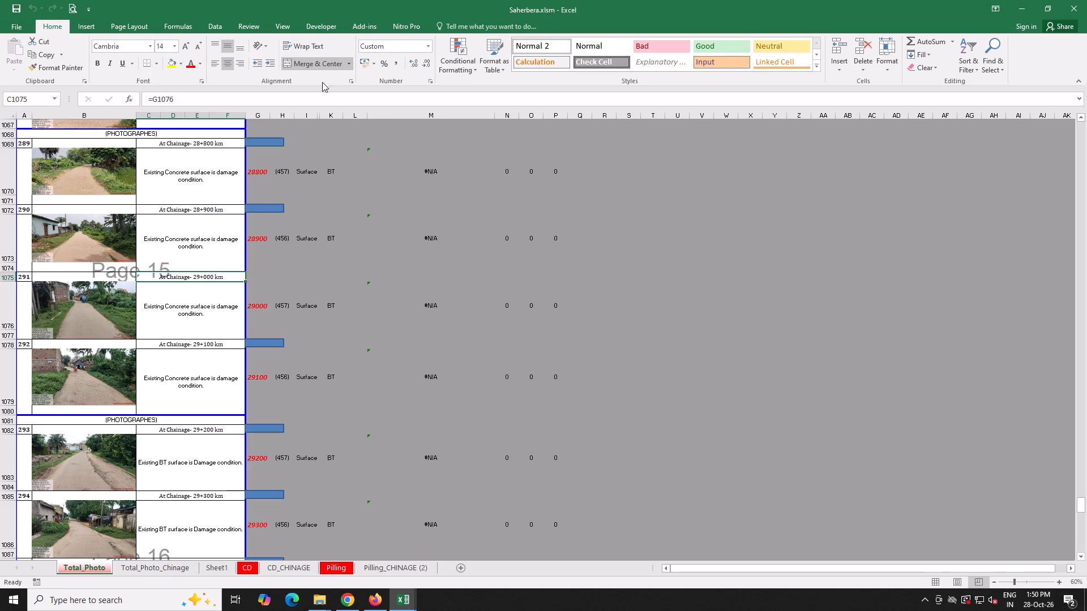
Close the Saherbera.xlsm and Format Photo@100 mtr.xlsx workbooks.
left_click(1086, 0)
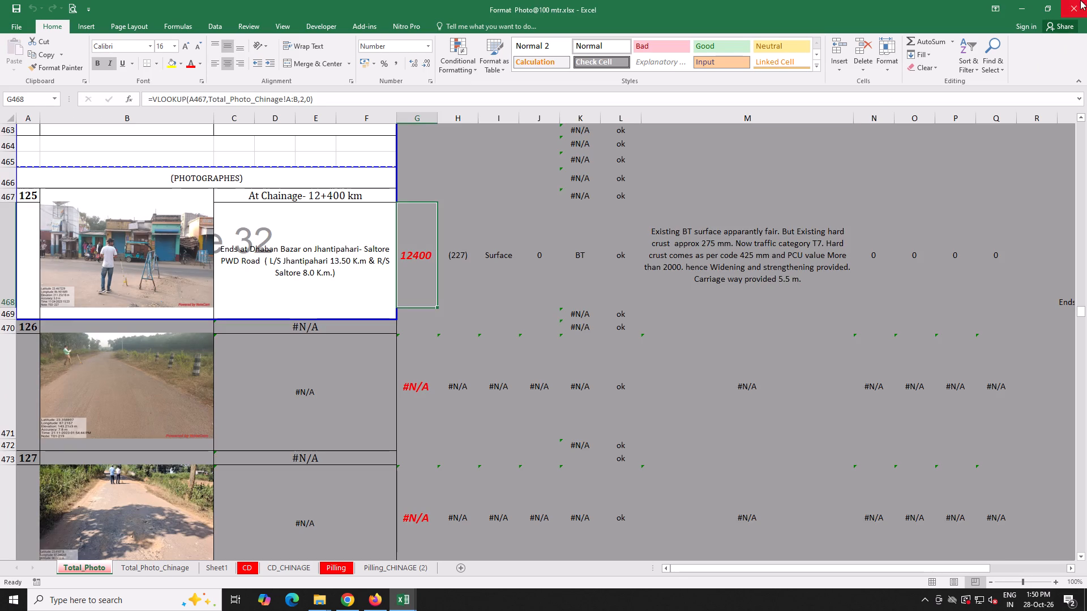
left_click(1086, 0)
left_click(552, 319)
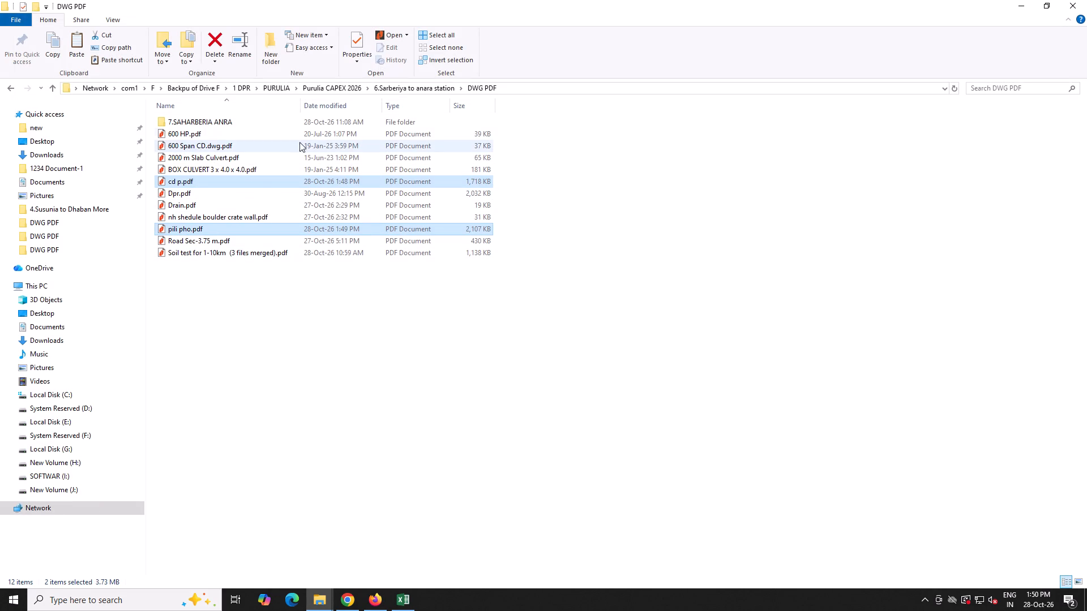
Move php.pdf from the photo folder into the DWG PDF folder of 6.Sarberiya to anara station.
double_click(281, 119)
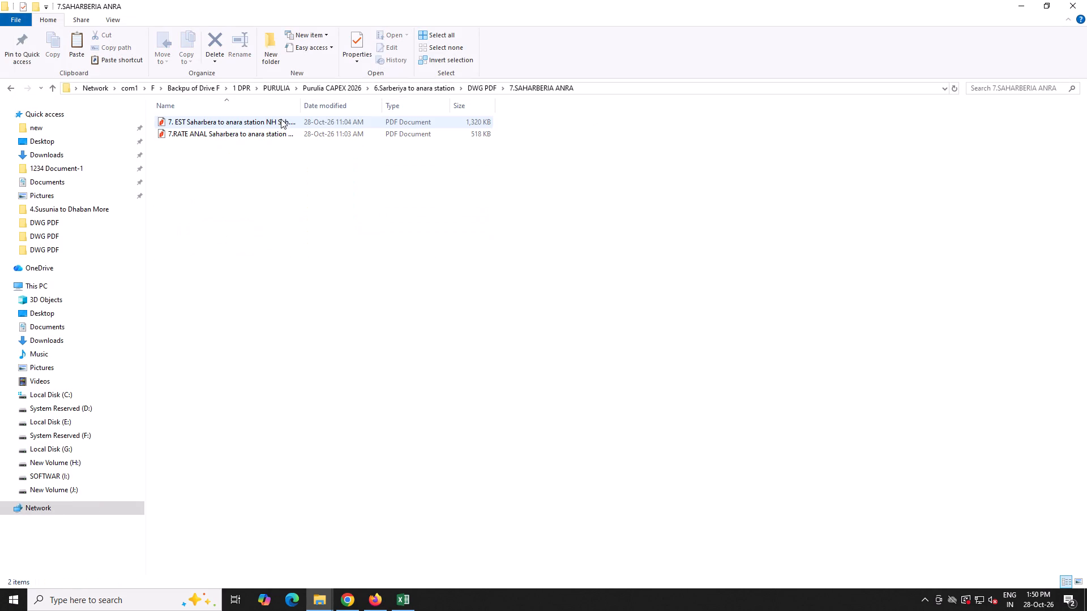
left_click(472, 90)
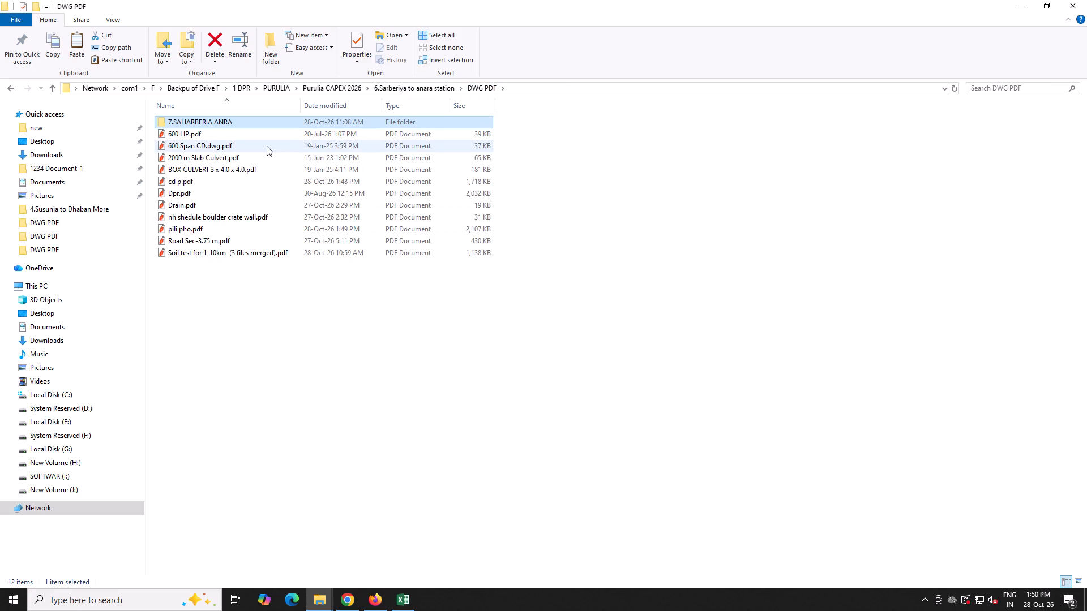
left_click(417, 91)
left_click(222, 126)
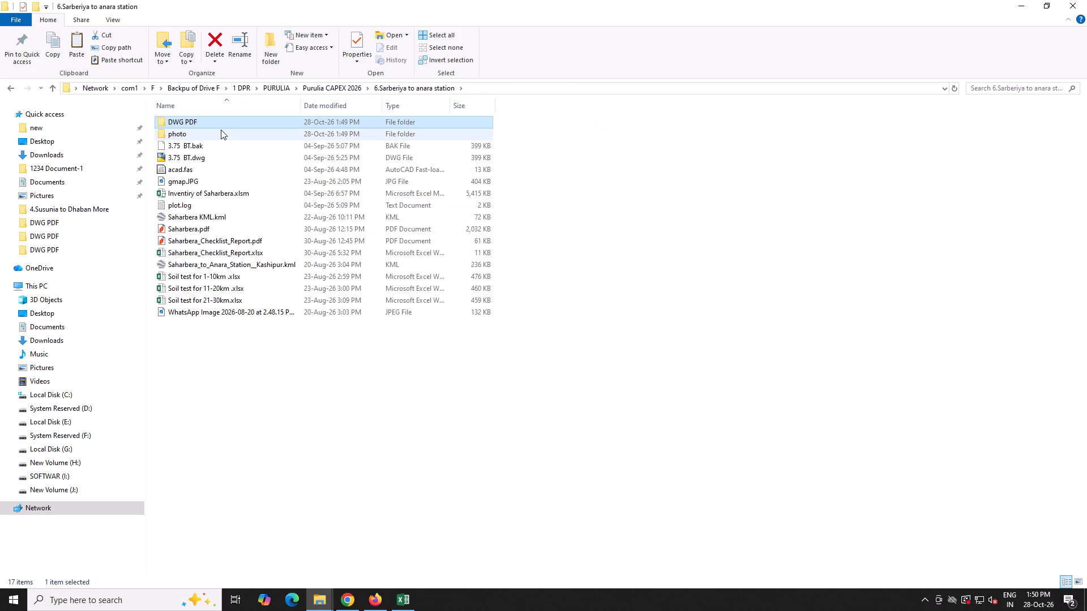
double_click(220, 131)
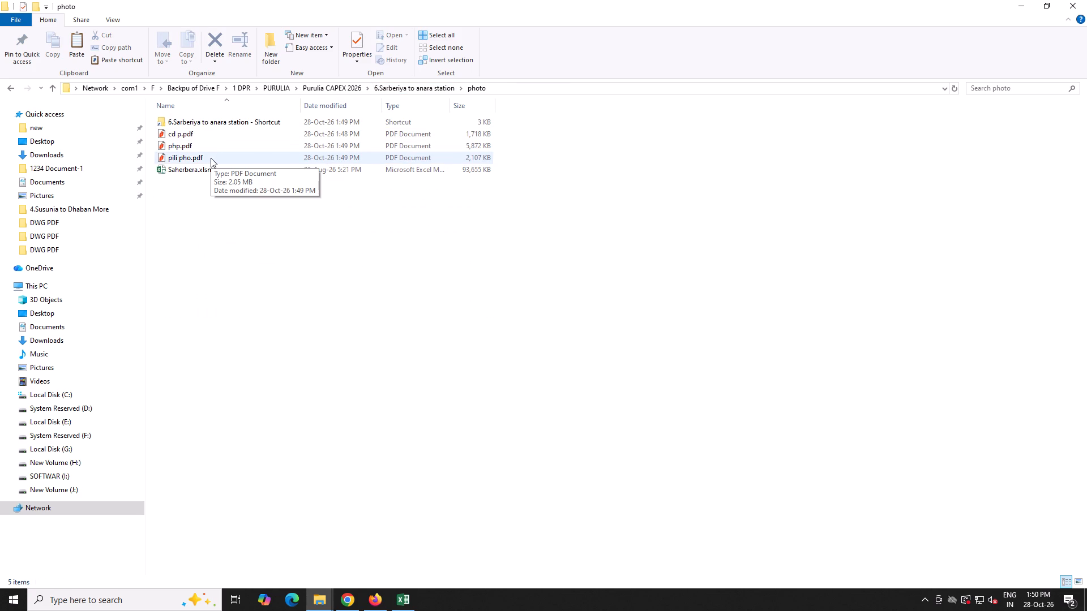
left_click(210, 141)
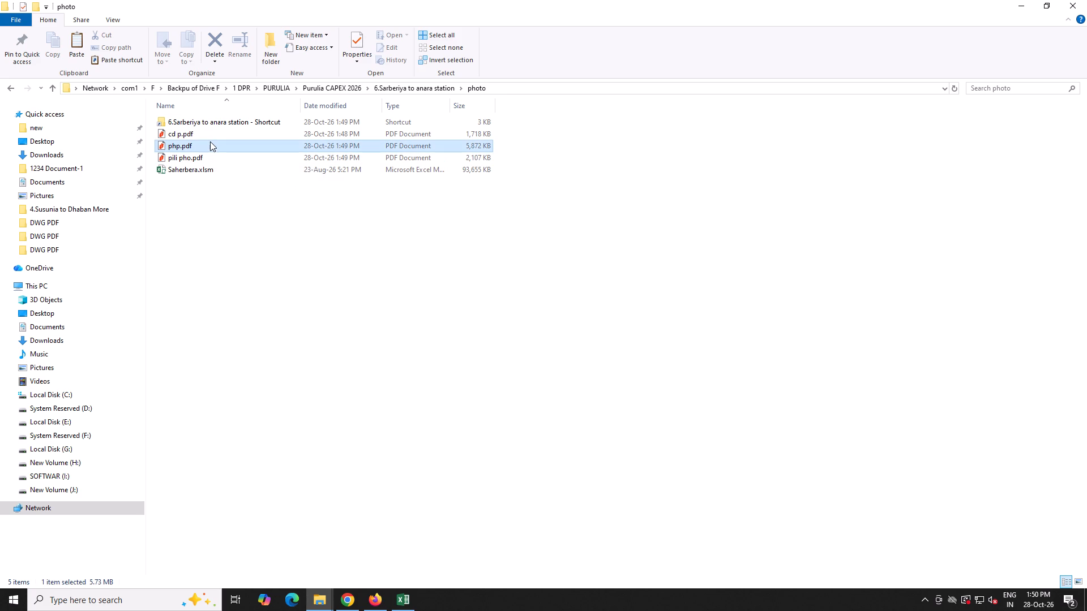
key("ctrl+x")
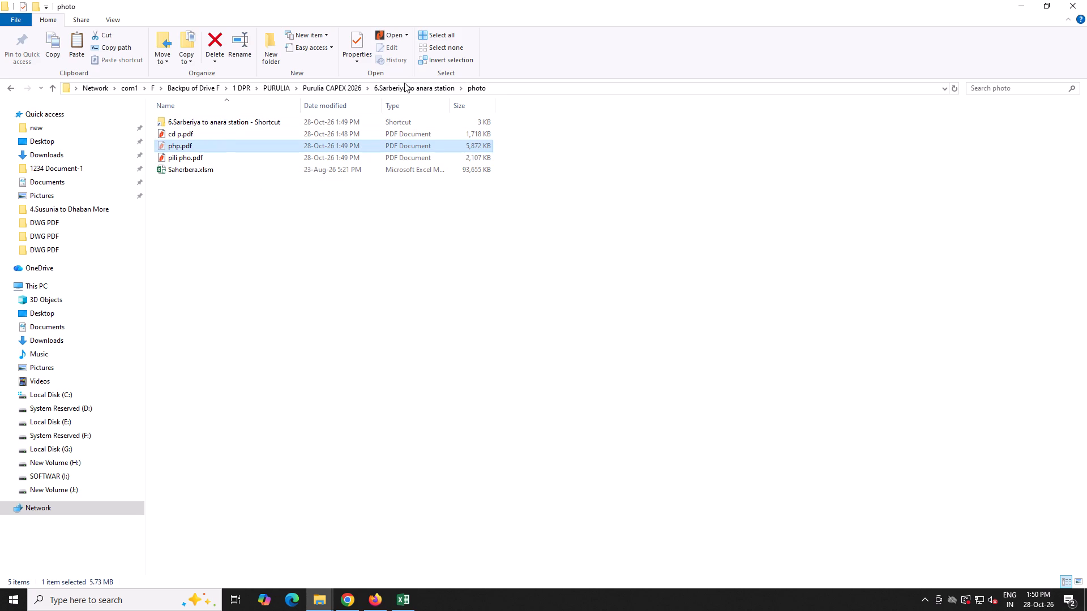
left_click(400, 85)
double_click(210, 126)
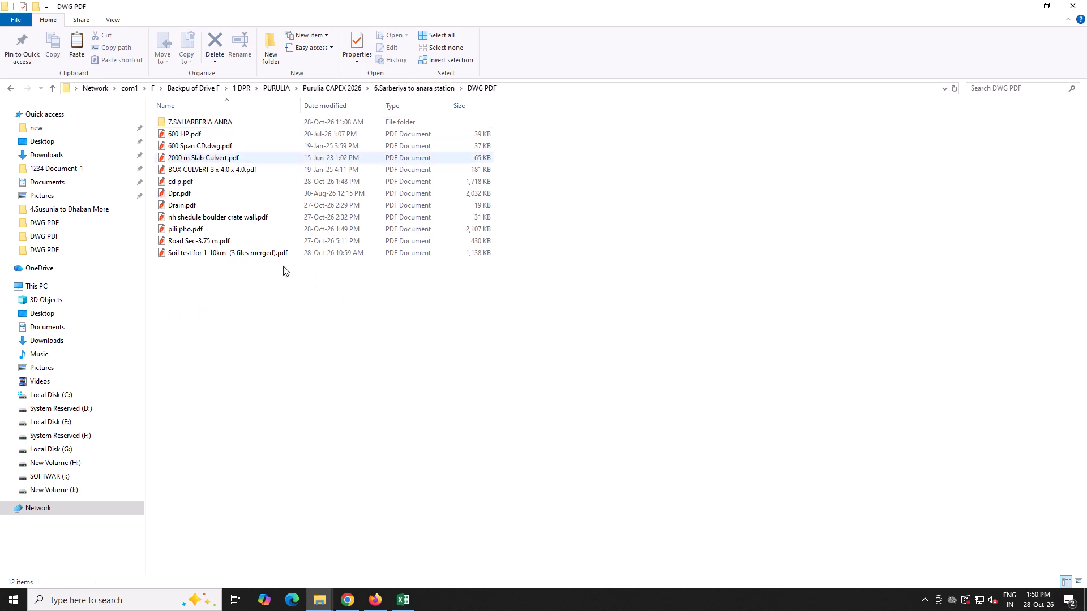
left_click(299, 352)
key("ctrl+v")
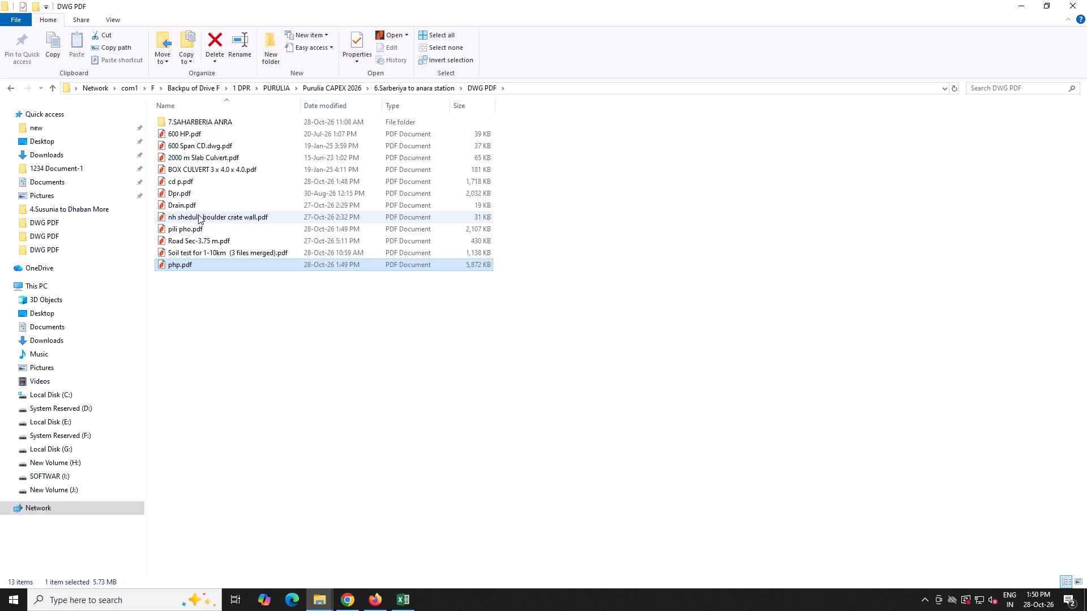
Open Saharbera_Checklist_Report.xlsx from the 6.Sarberiya to anara station folder and enable editing.
left_click(230, 124)
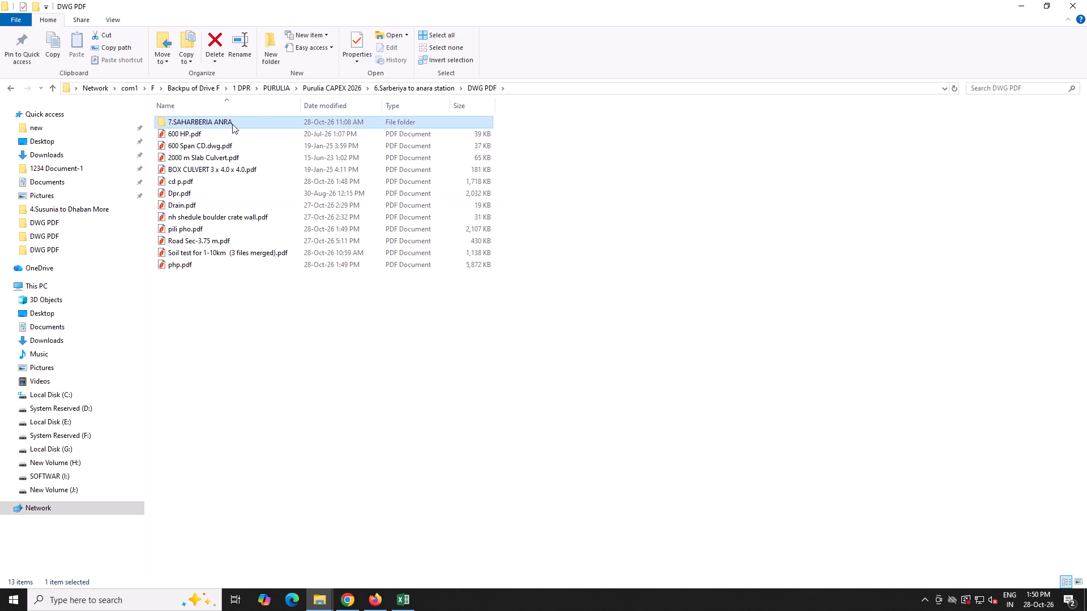
left_click(431, 88)
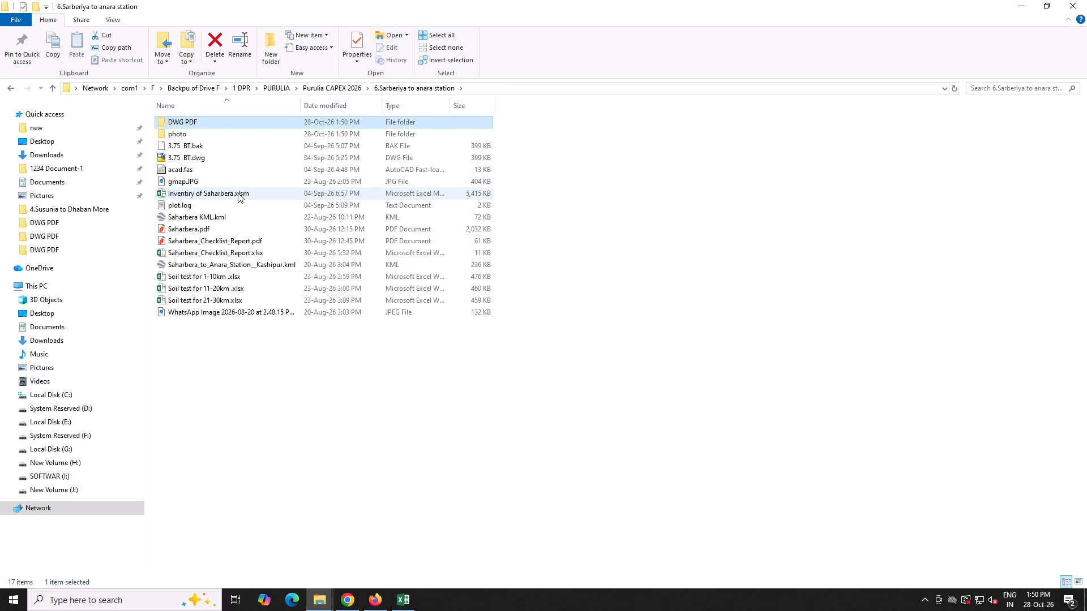
double_click(198, 255)
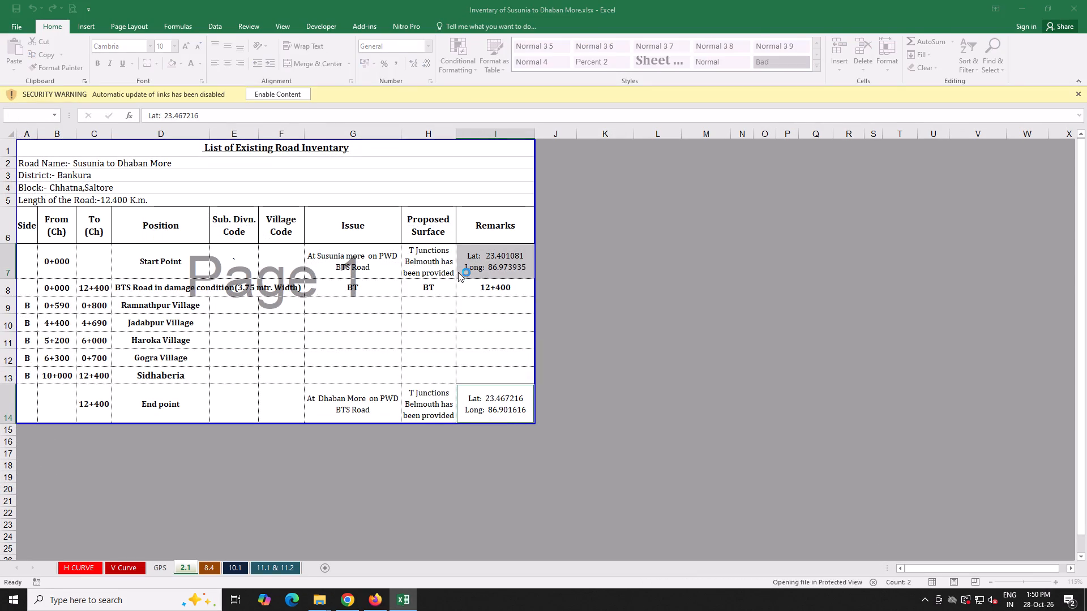
left_click(380, 267)
scroll(280, 246, "up", 5)
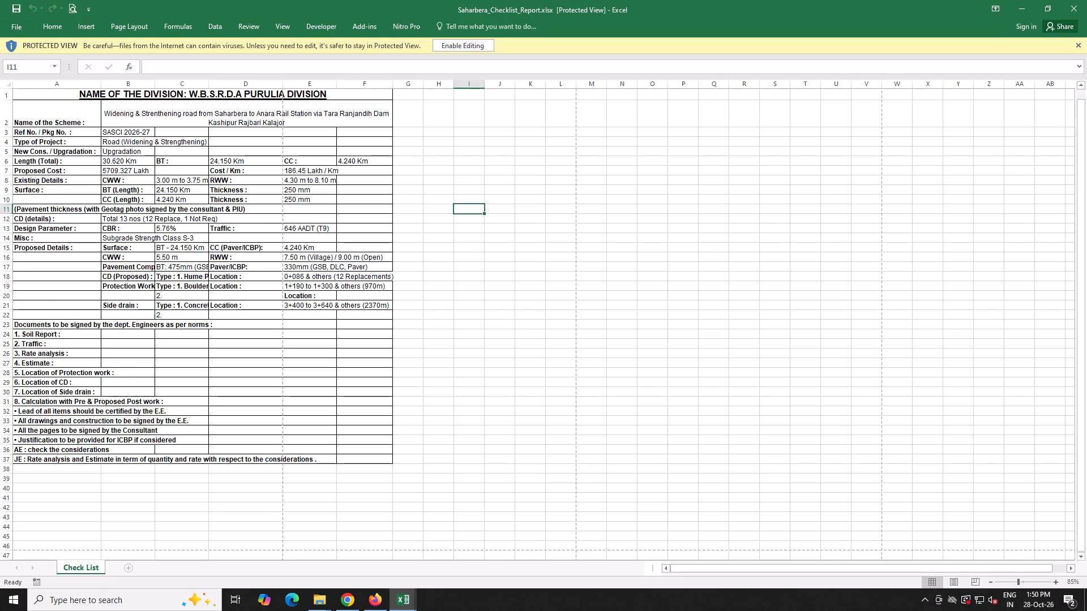
scroll(219, 181, "up", 2)
left_click(196, 103)
left_click_drag(558, 67, 363, 61)
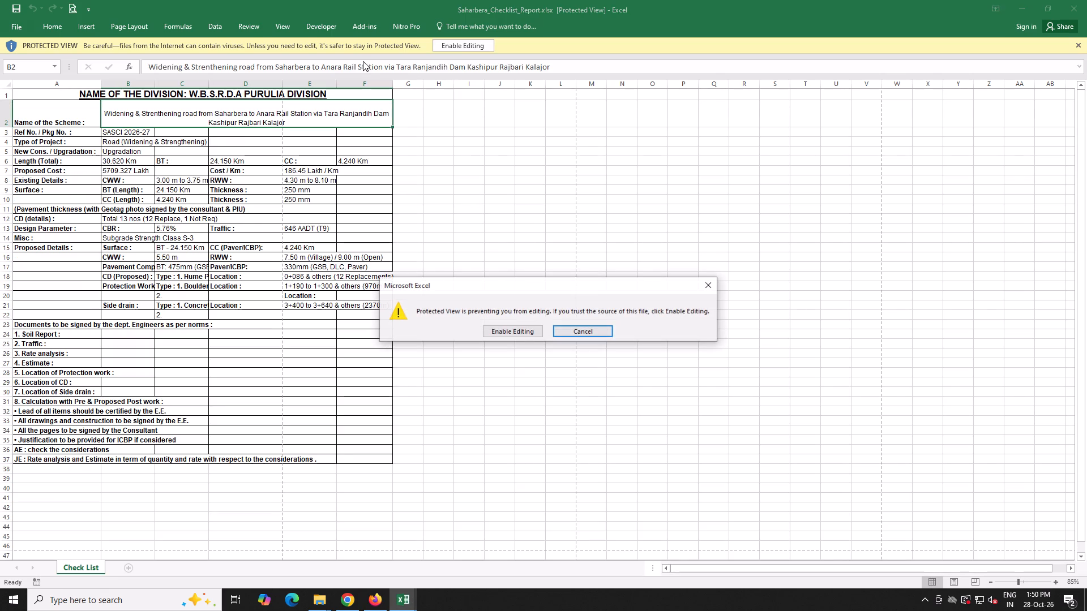
left_click_drag(363, 61, 360, 61)
left_click(520, 328)
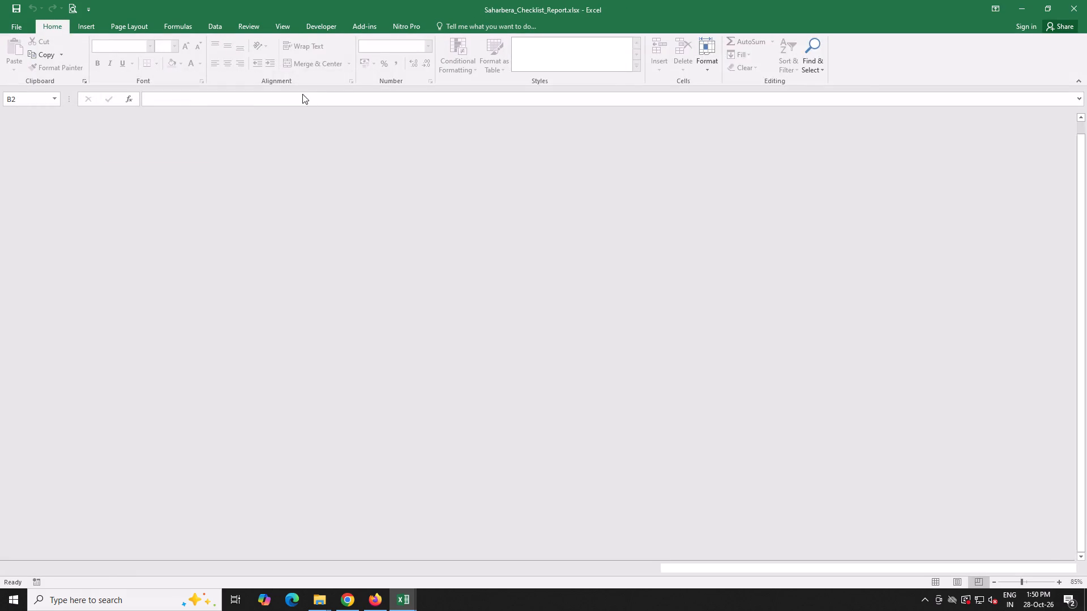
Copy the scheme name text from cell B2 of the Check List sheet, close the workbook without saving, and return to the project folder.
left_click(270, 99)
left_click_drag(276, 98, 622, 110)
key("ctrl+c")
left_click(685, 226)
left_click(1086, 0)
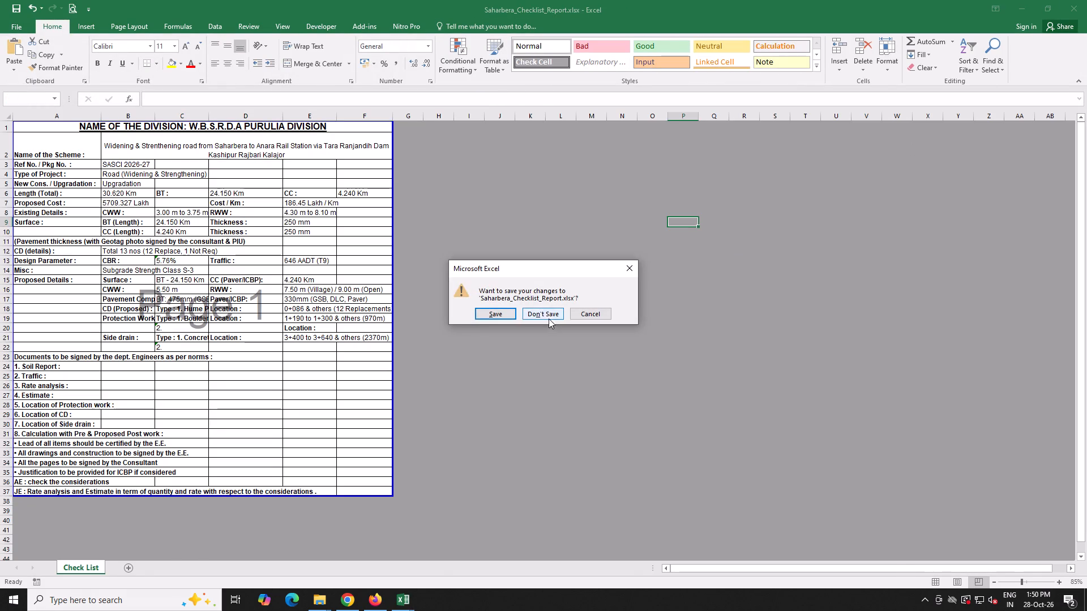
left_click(547, 310)
left_click(1014, 6)
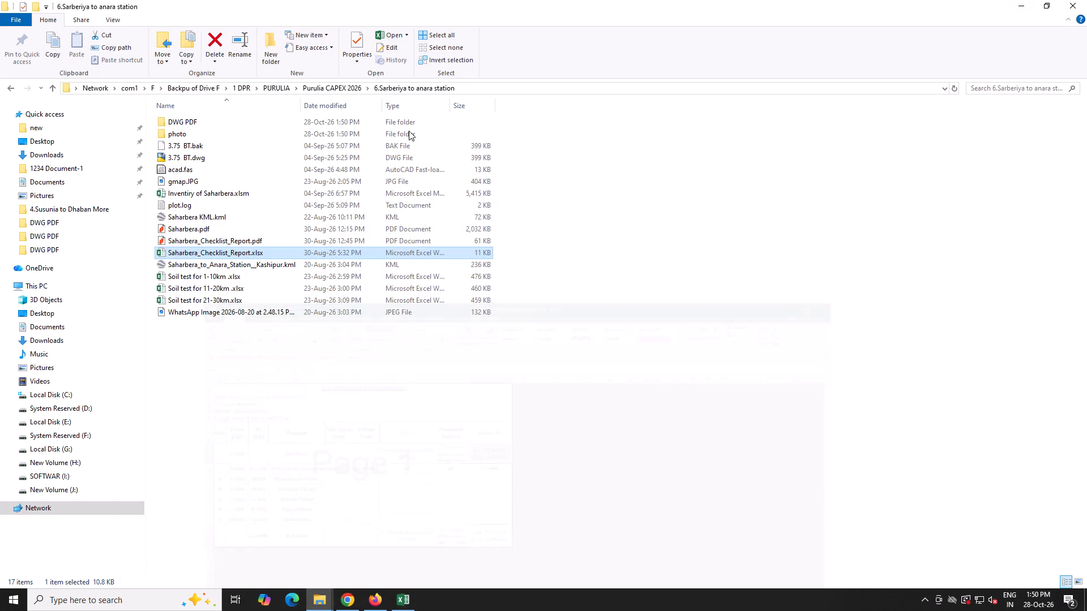
Rename Dpr.pdf in the DWG PDF folder to the copied scheme name, Saharbera to Anara Rail Station via Tara Ranjandih Dam Kashipur Rajbari Kalajor.
double_click(192, 126)
left_click(187, 197)
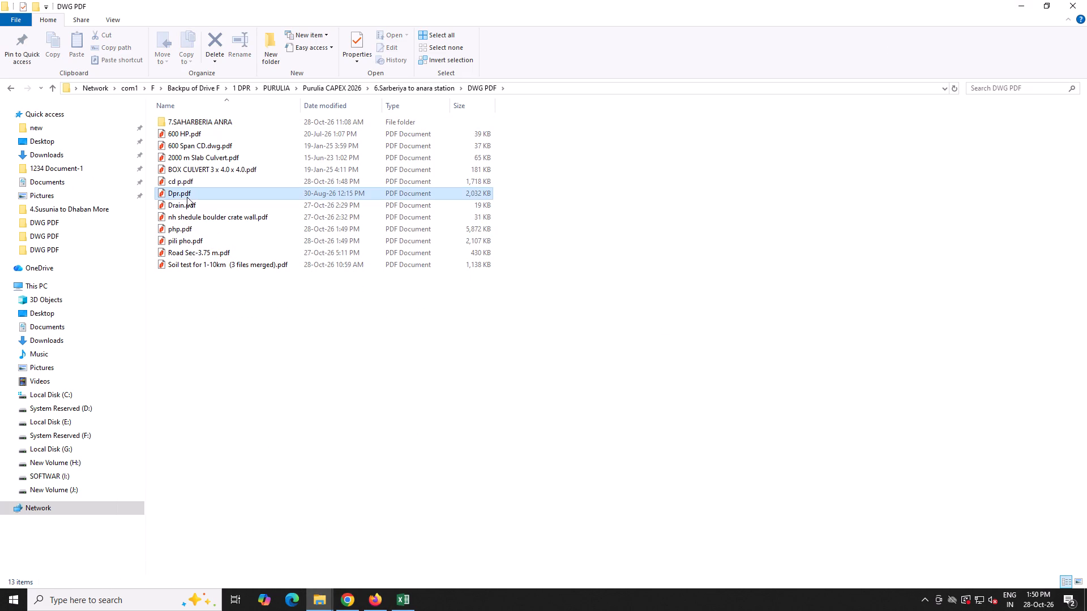
left_click(170, 192)
key("ctrl+v")
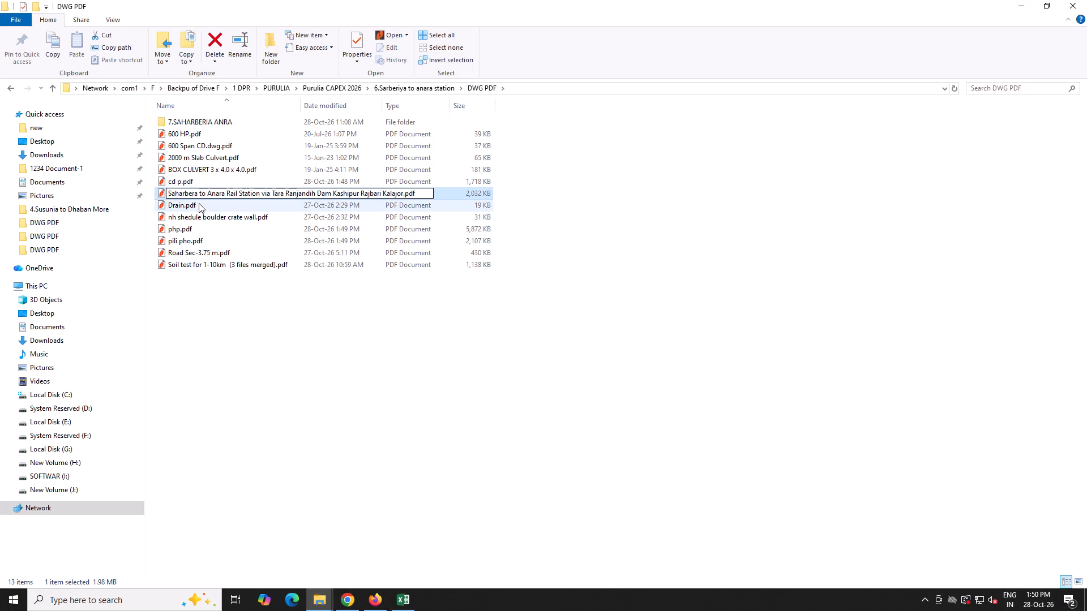
left_click(188, 203)
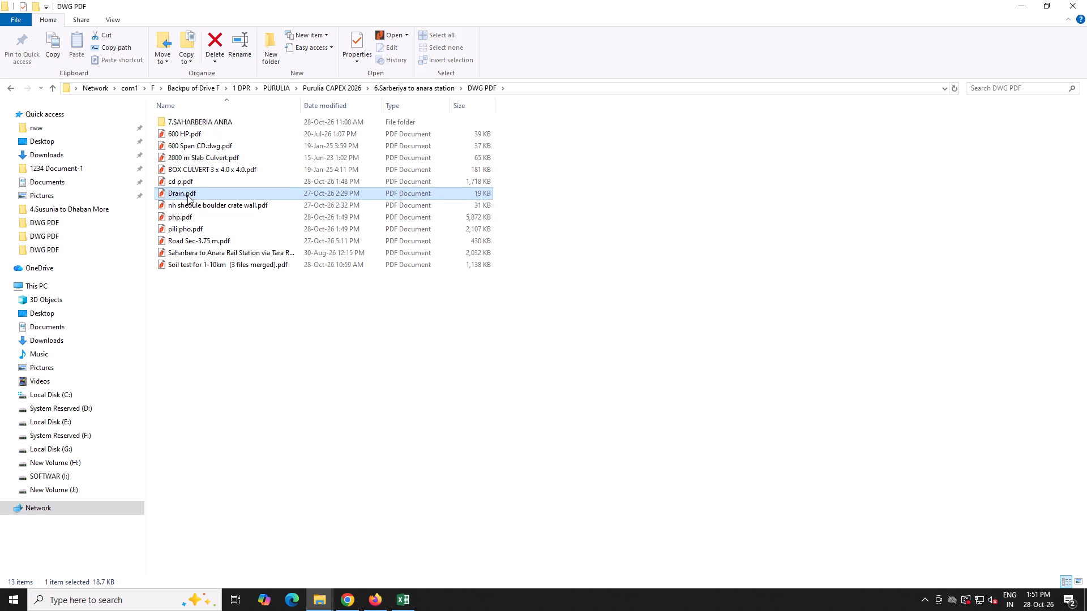
Open the renamed Saharbera to Anara Rail Station PDF at its Preface Report divider page, page 10.
double_click(213, 252)
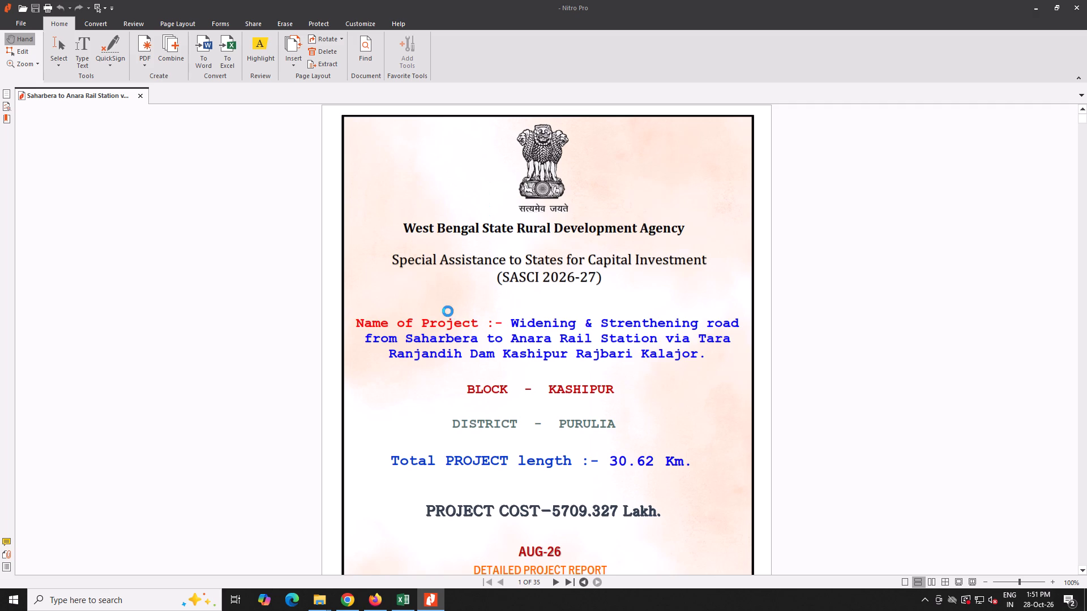
key("Right")
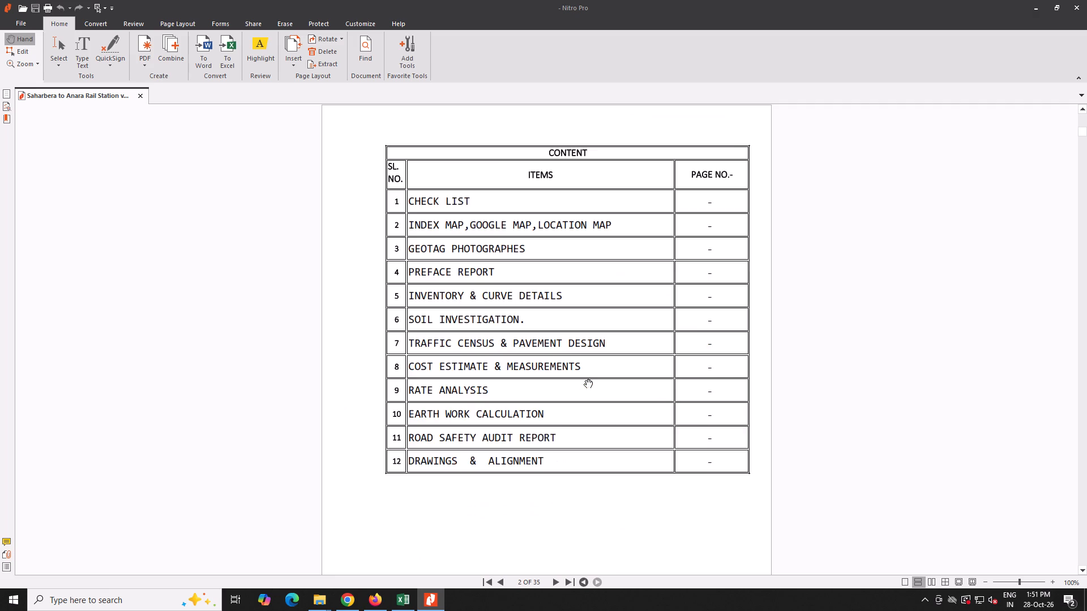
key("Right")
key("Right")
key("Right")
key("Right")
key("Right")
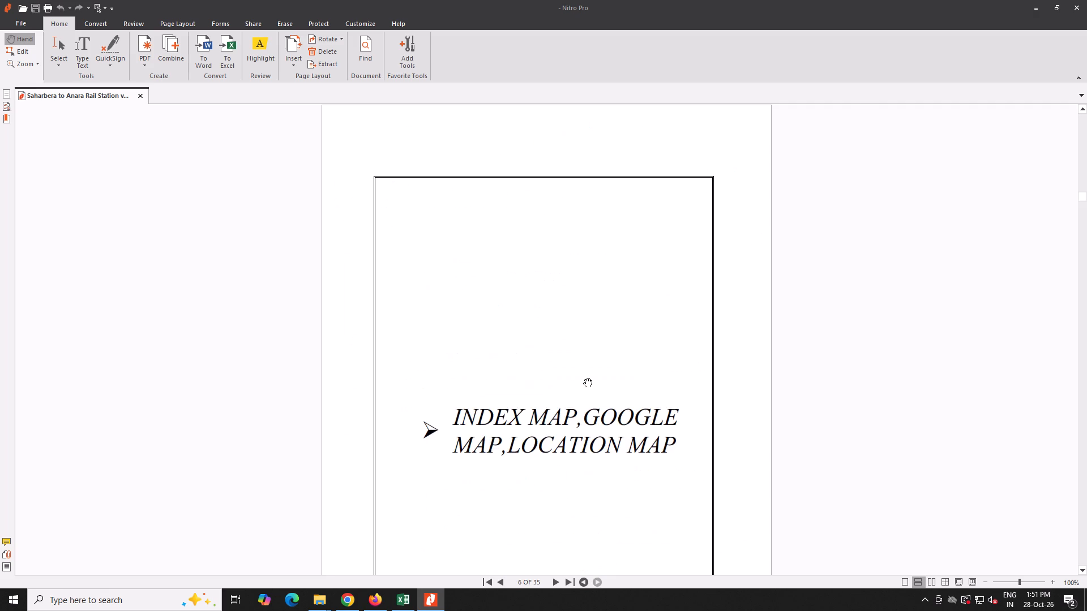
key("Right")
key("Right")
key("Right")
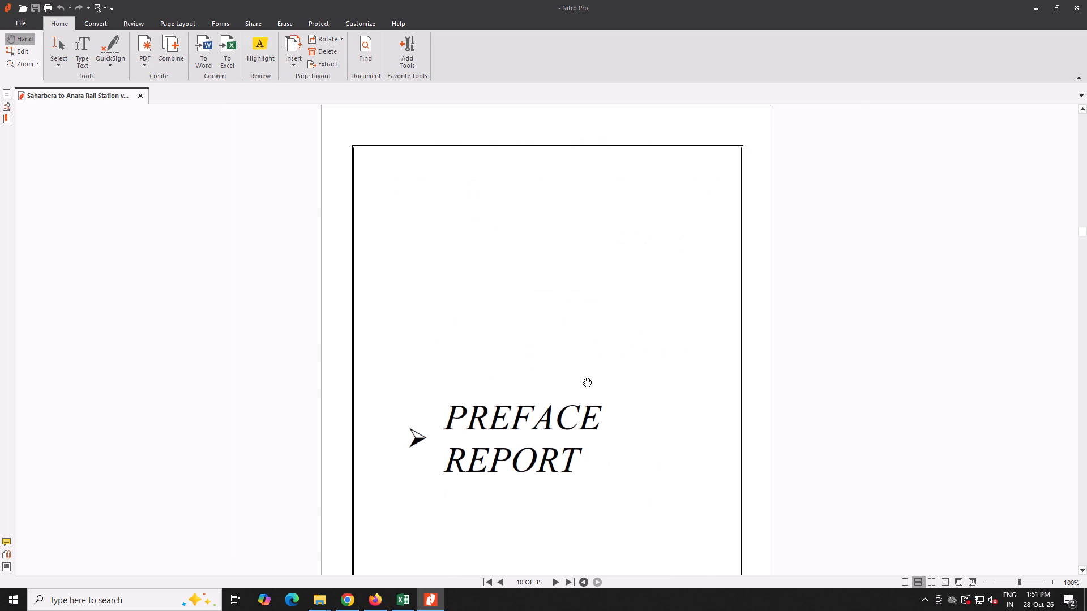
Add cd p.pdf, php.pdf and pili pho.pdf from the DWG PDF folder of 6.Sarberiya to anara station to the files for insertion.
left_click(293, 57)
left_click(309, 74)
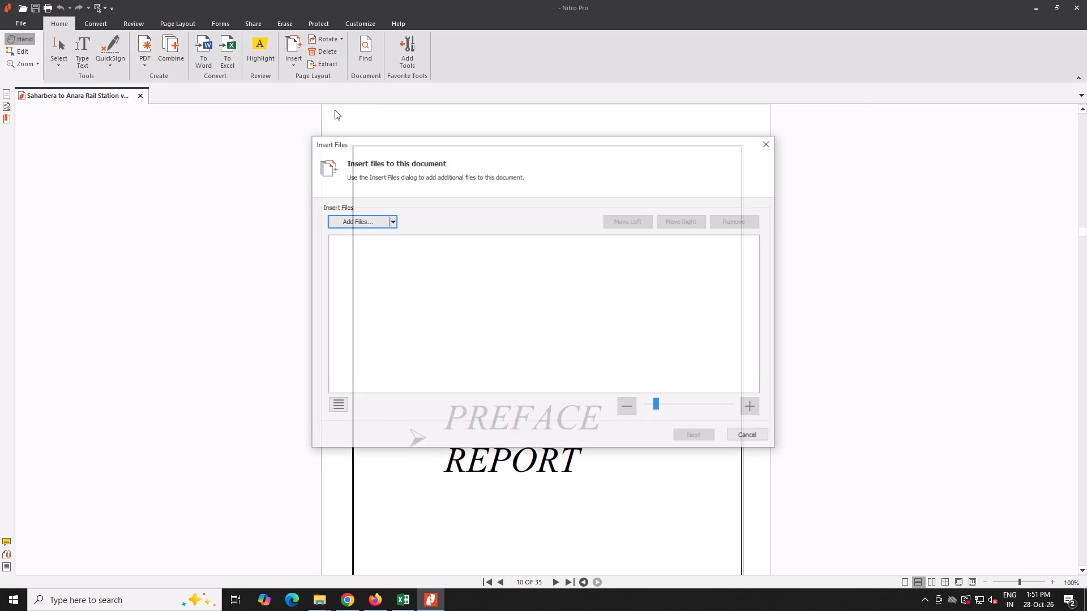
left_click(366, 226)
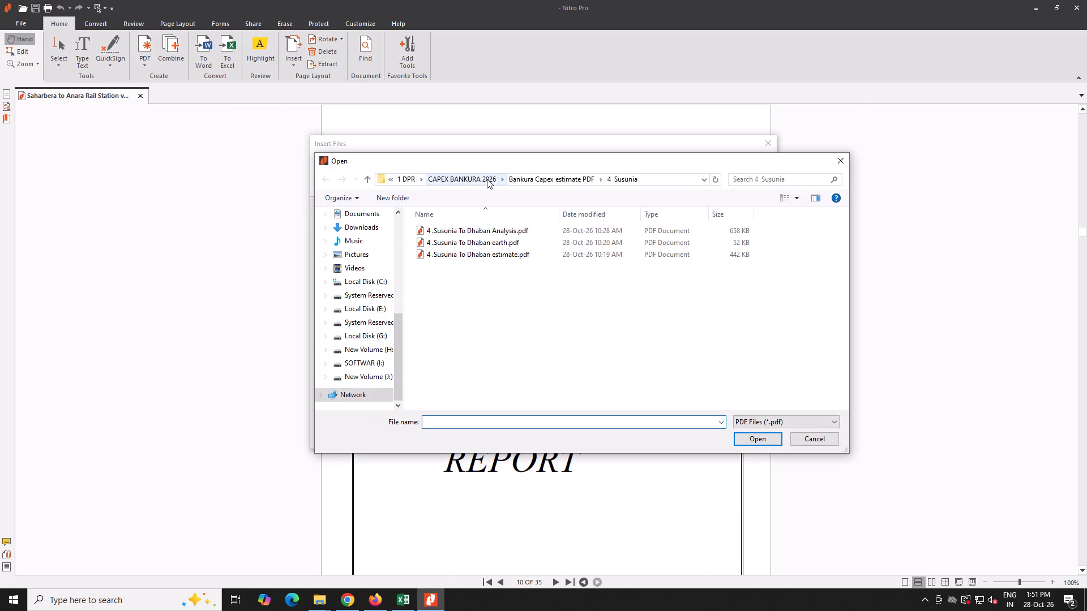
left_click(410, 179)
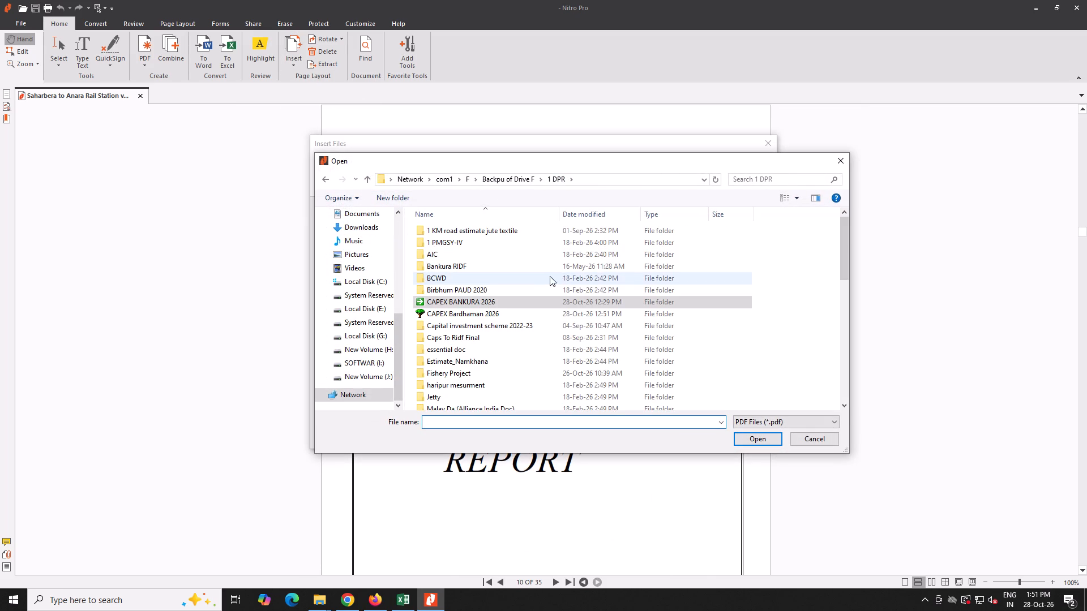
key("p")
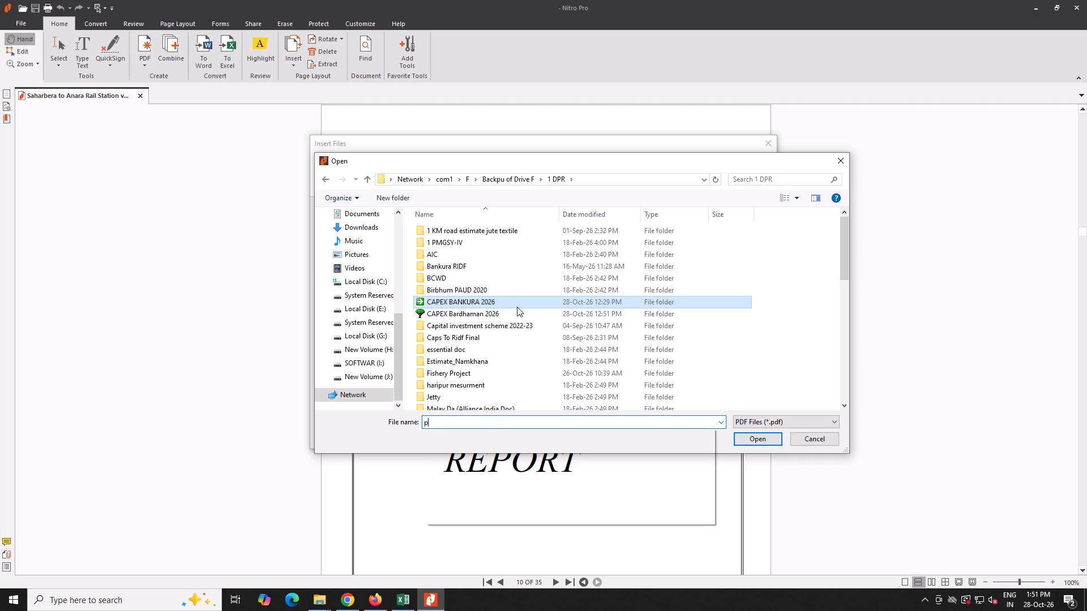
scroll(477, 376, "down", 2)
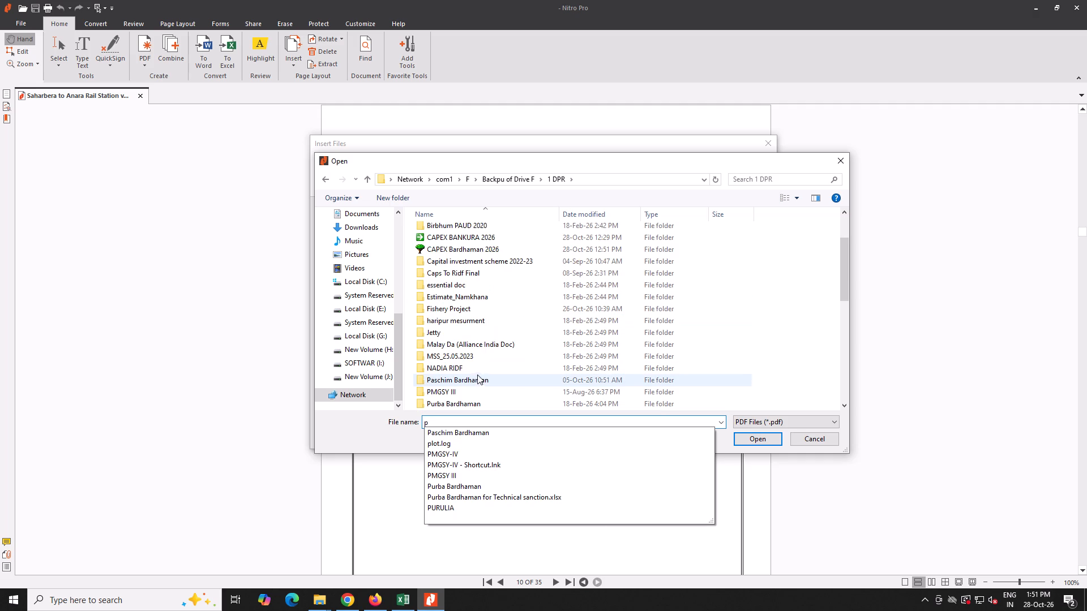
scroll(474, 377, "down", 3)
double_click(452, 312)
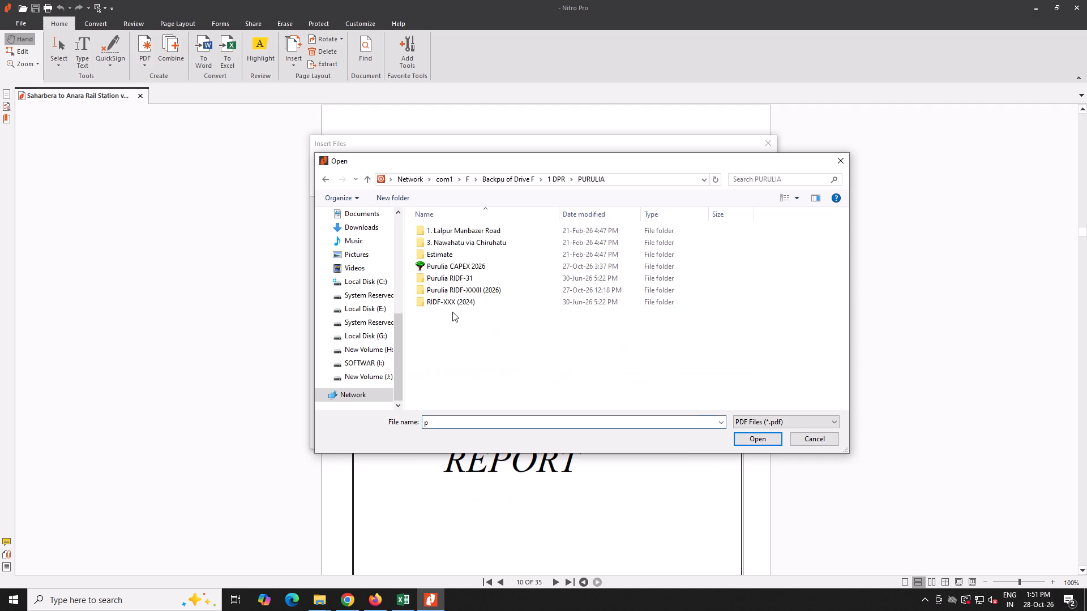
double_click(462, 266)
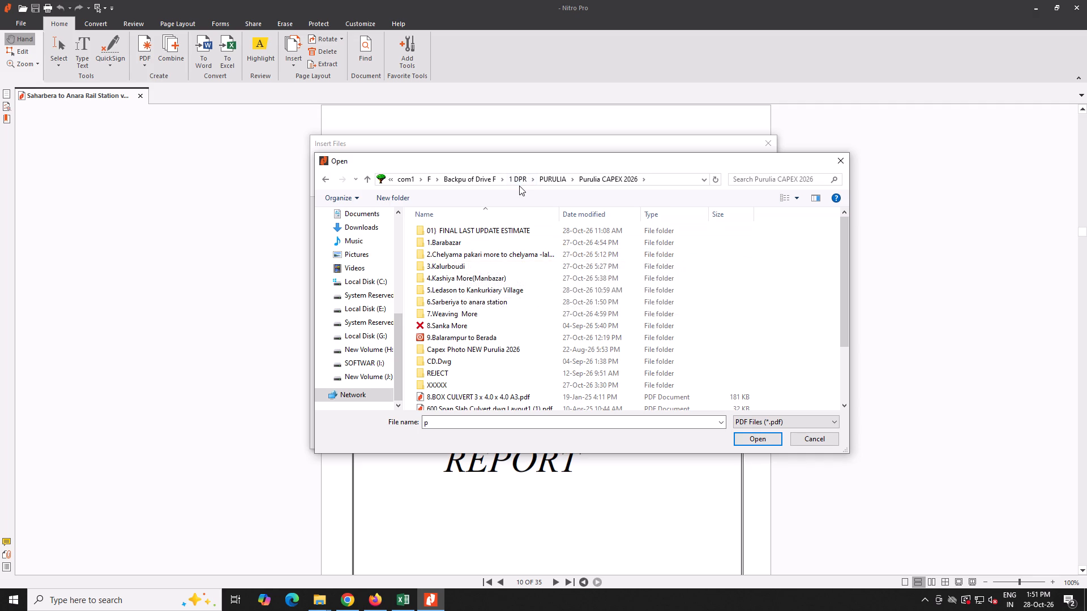
double_click(472, 302)
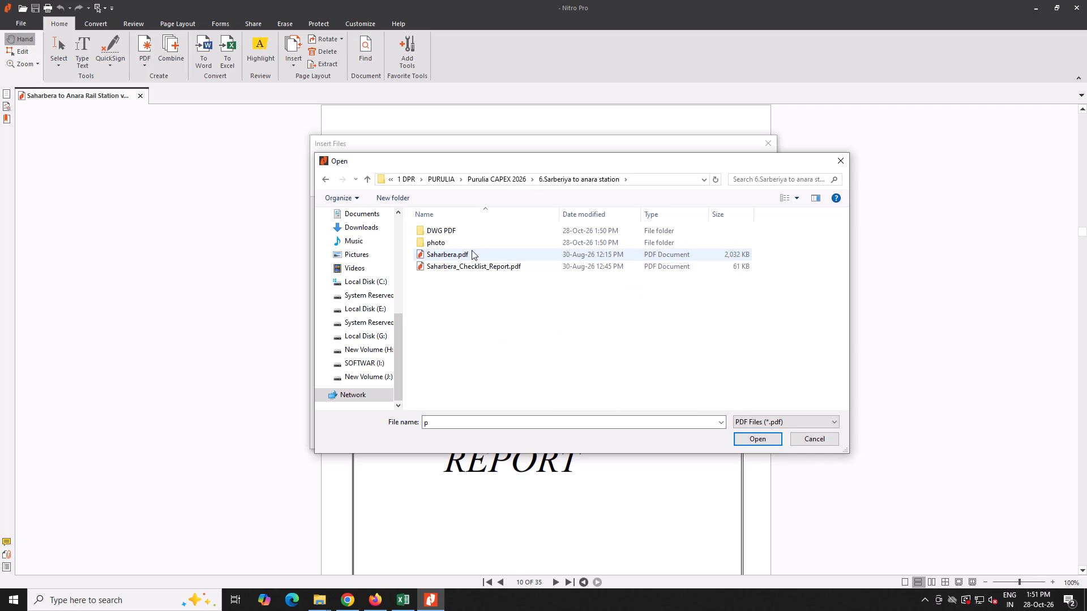
double_click(464, 230)
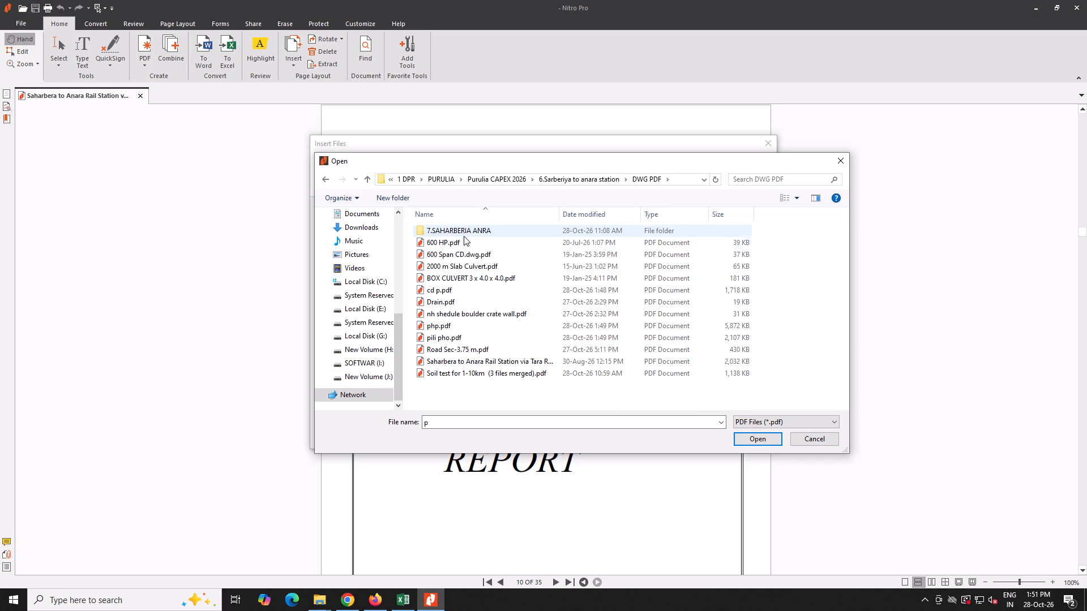
left_click(468, 322)
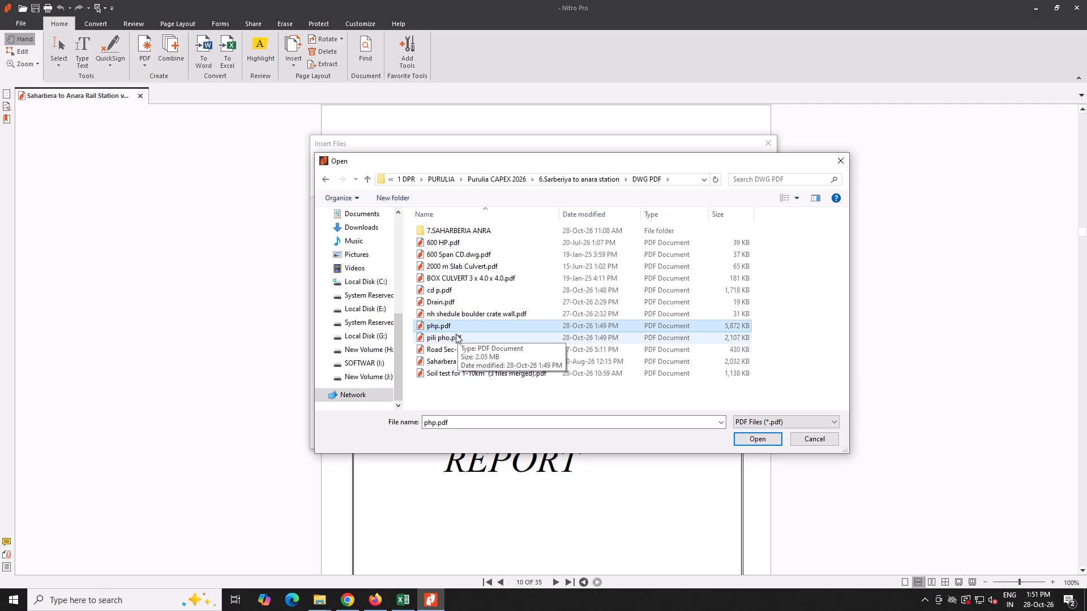
left_click(456, 334, "ctrl")
left_click(461, 289, "ctrl")
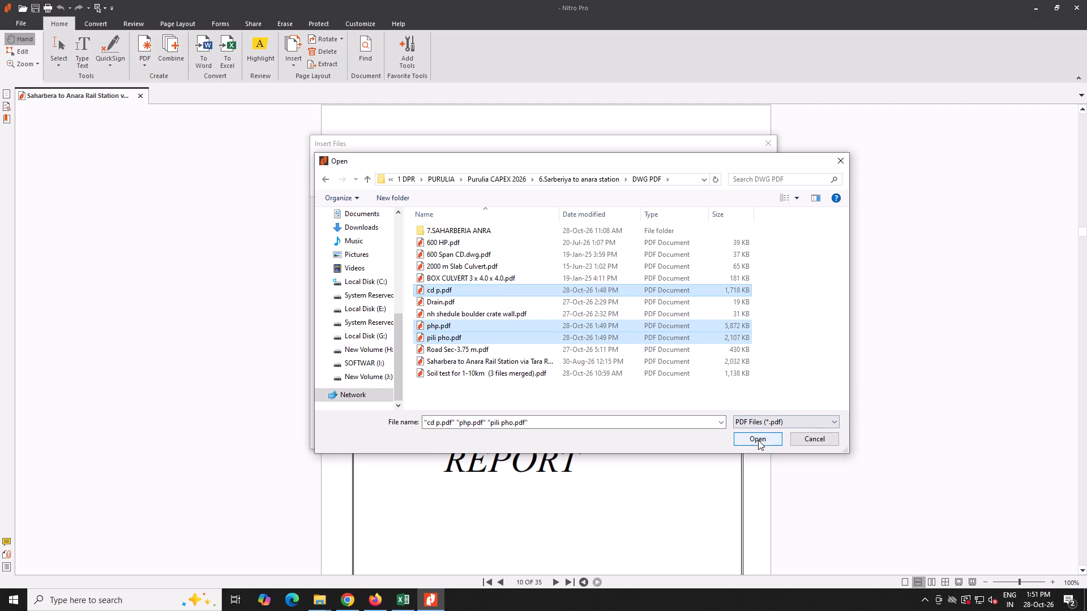
left_click(758, 440)
Place php.pdf first among the added files and insert them all before the current Preface Report page.
left_click(406, 270)
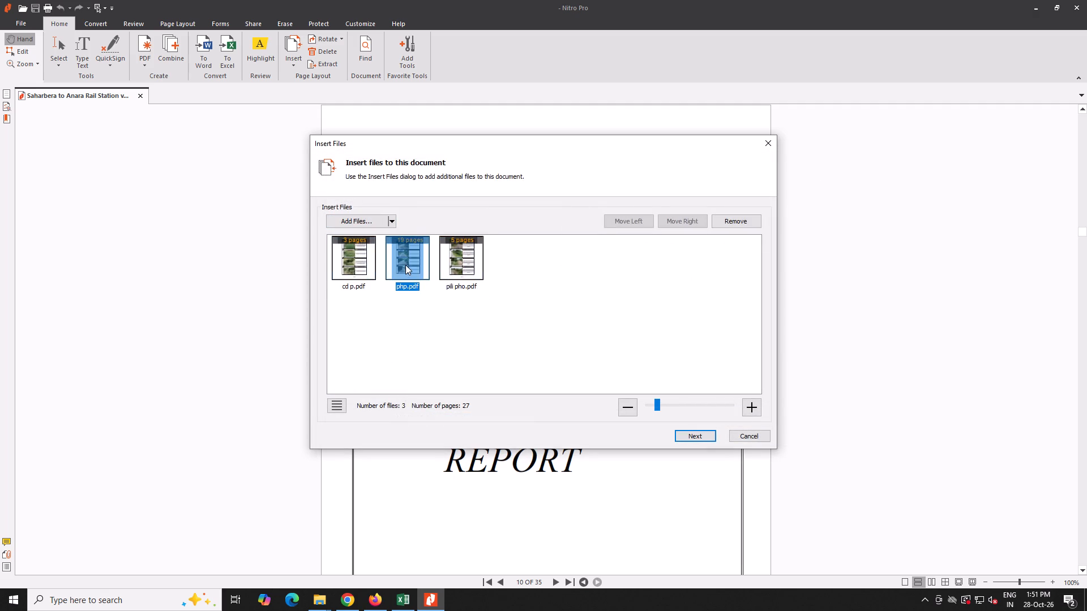
left_click_drag(405, 265, 347, 265)
left_click(705, 434)
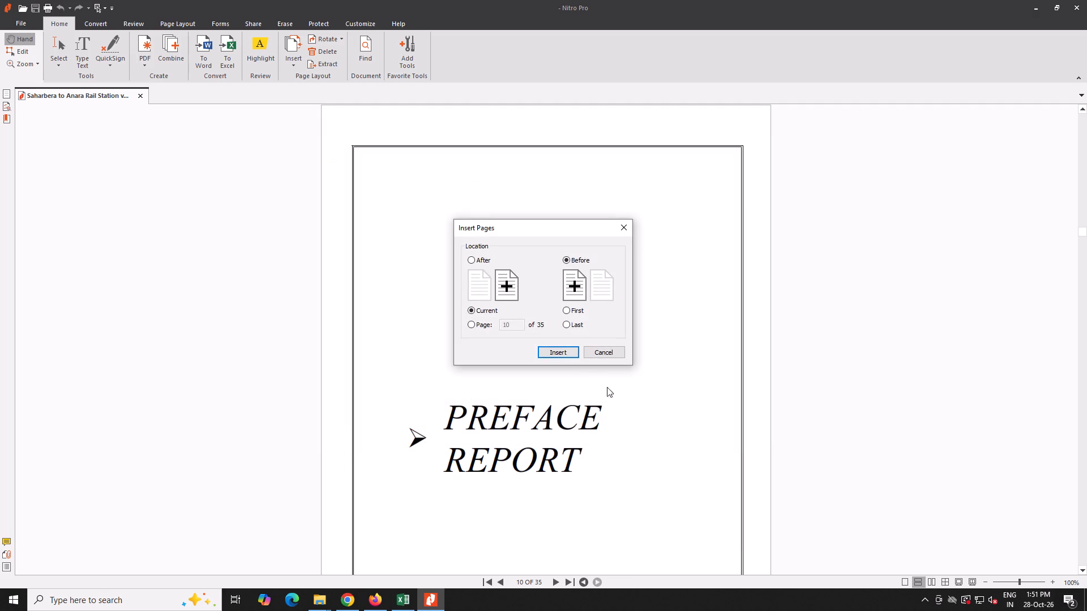
left_click(557, 354)
Review the inserted road, culvert and pilling photograph pages for their order and completeness.
scroll(570, 378, "down", 2)
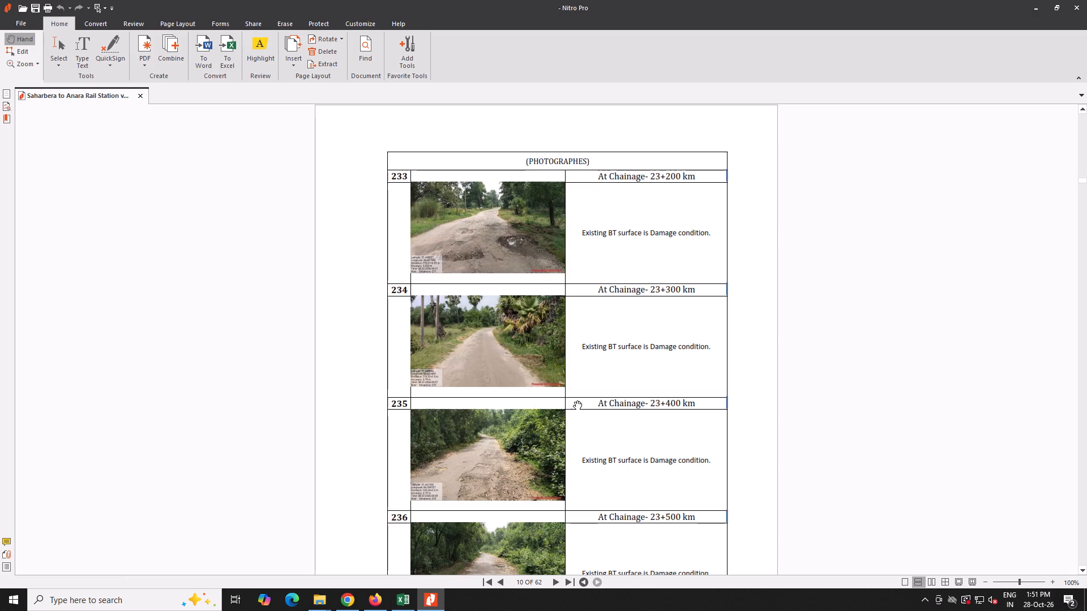
scroll(574, 401, "down", 17)
key("Right")
key("Right")
key("Right")
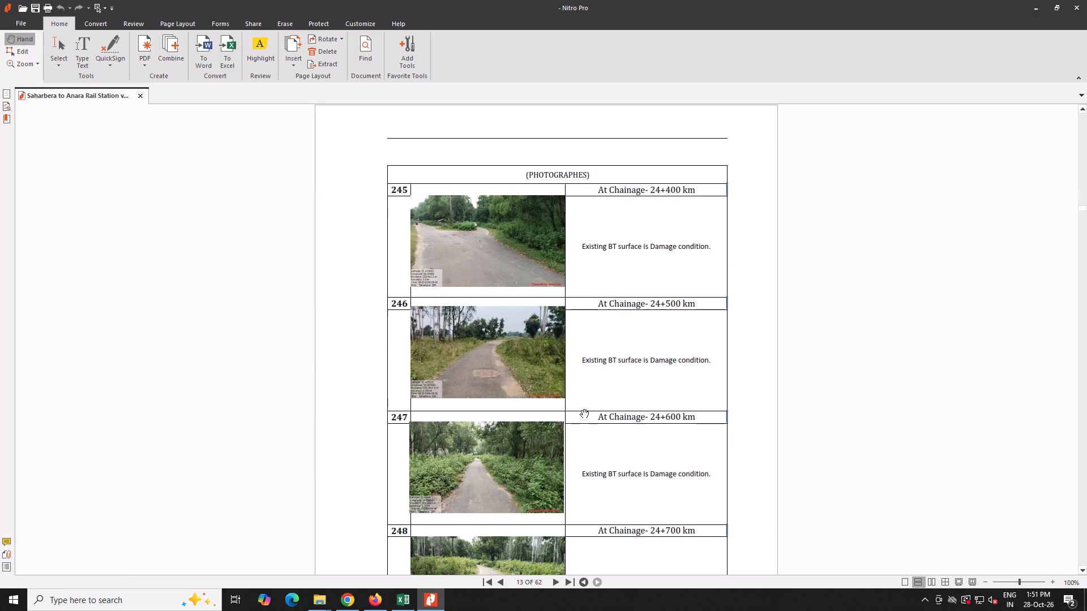
key("Right")
key("Right")
key("Right")
key("Right")
key("Right")
key("Right")
key("Right")
key("Right")
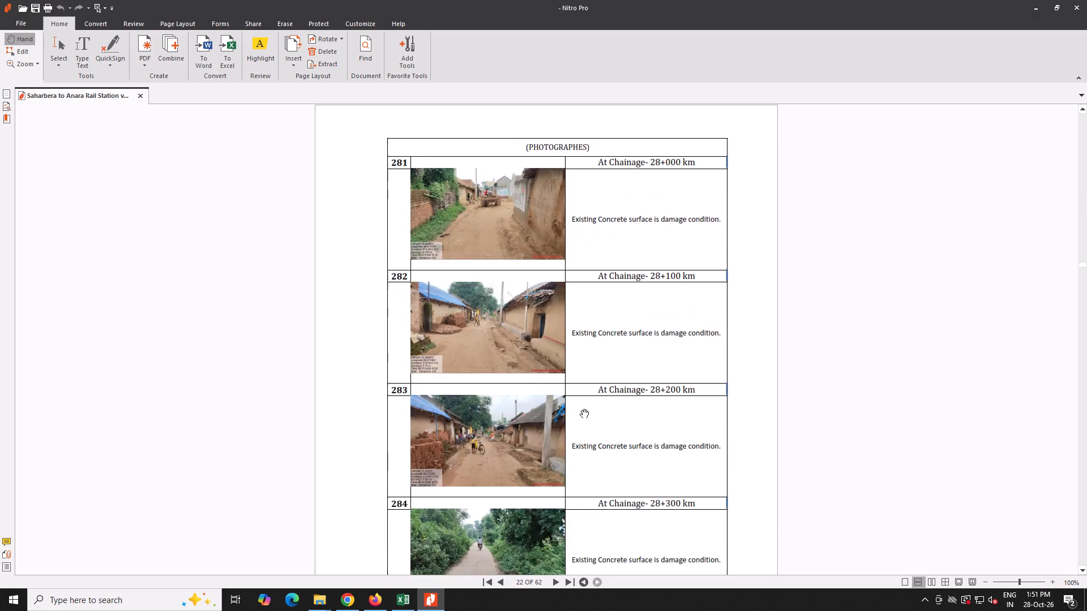
key("Right")
key("Right")
key("Right")
key("Right")
key("Right")
key("Right")
key("Right")
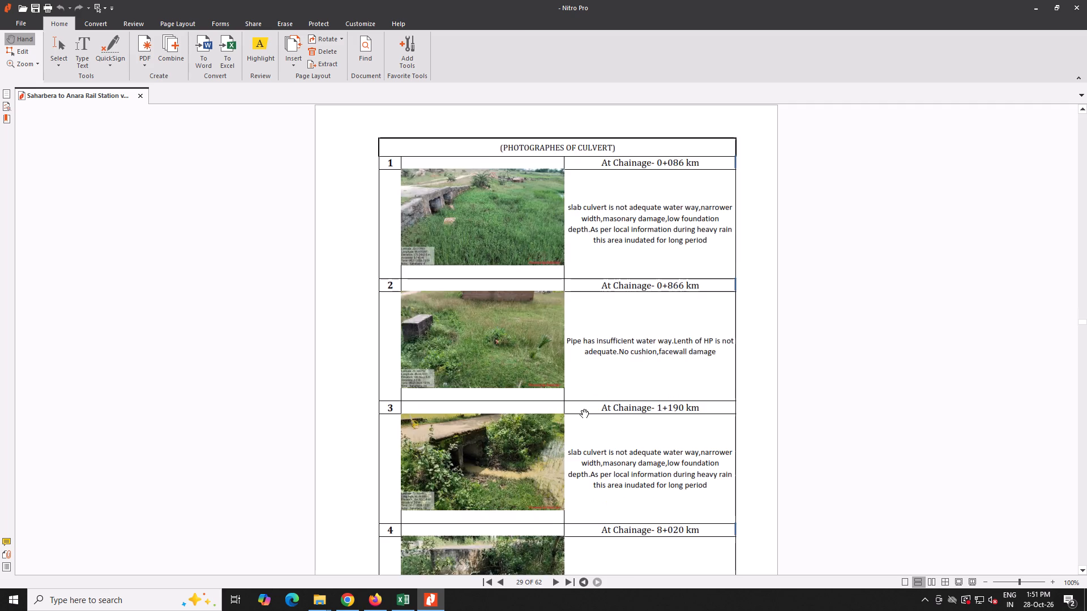
key("Right")
key("Right")
key("Right")
key("Right")
key("Right")
key("Right")
key("Right")
key("Right")
key("Right")
key("Right")
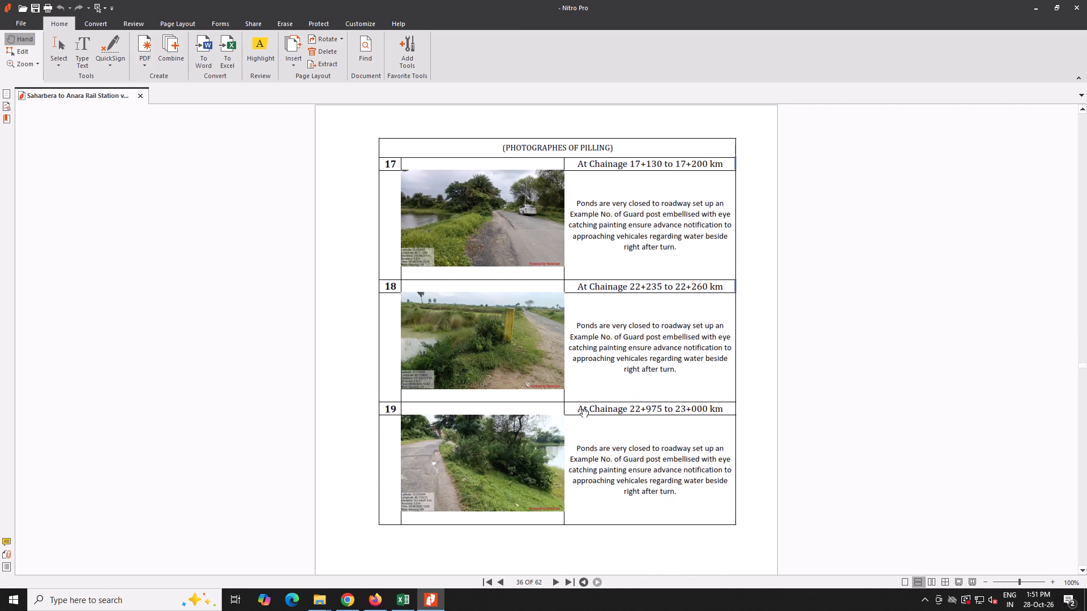
Insert Soil test for 1-10km (3 files merged).pdf before the Traffic Census & Pavement Design divider, page 49.
key("Right")
key("Right")
key("Right")
key("Right")
key("Right")
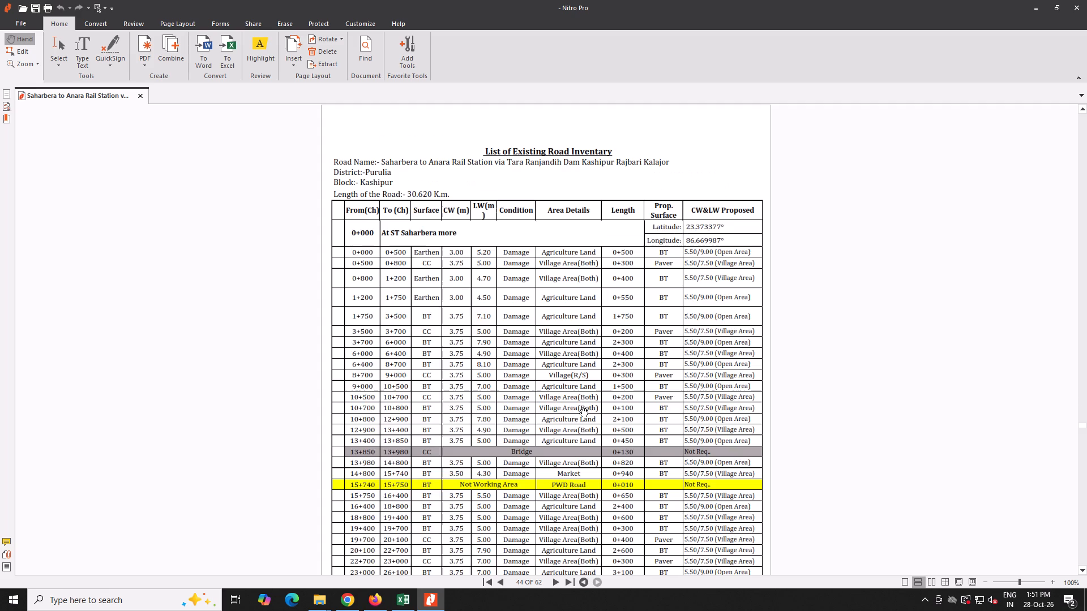
key("Right")
key("Right")
key("Right")
key("Right")
key("Right")
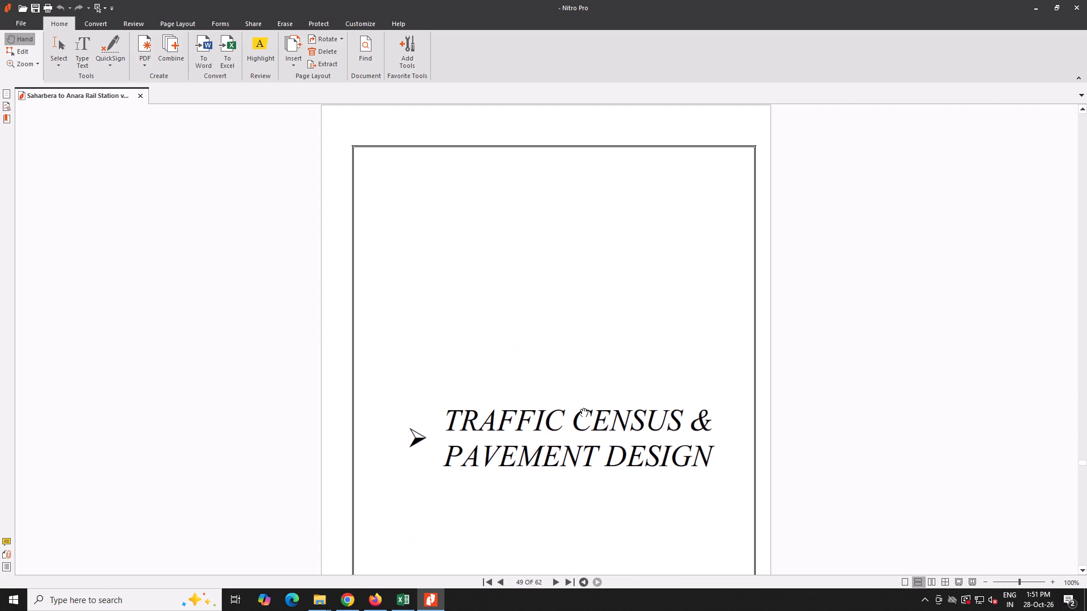
left_click(296, 64)
left_click(306, 79)
left_click(367, 223)
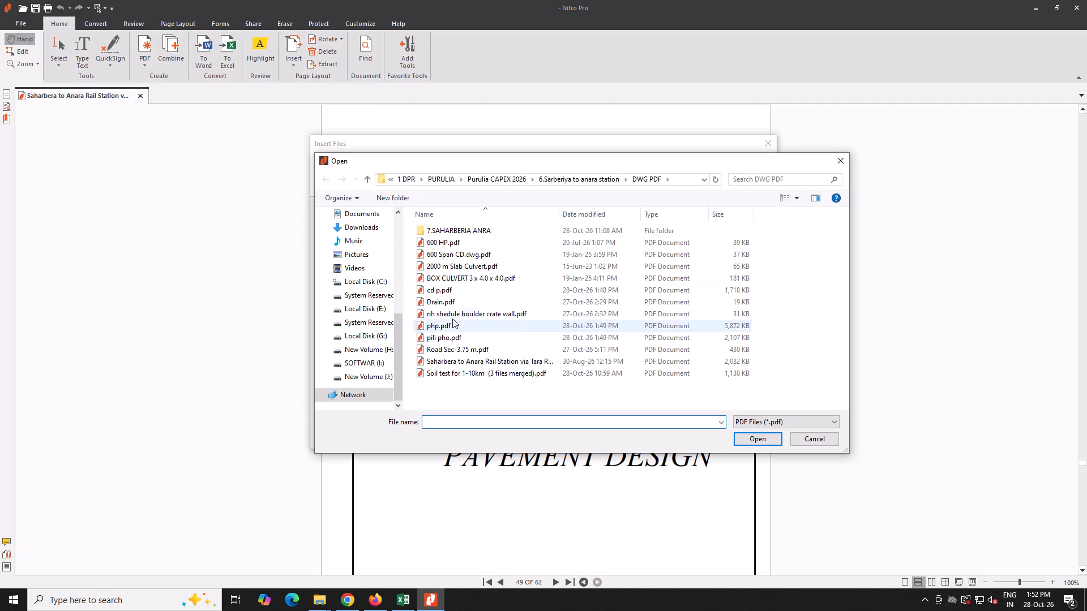
left_click(453, 375)
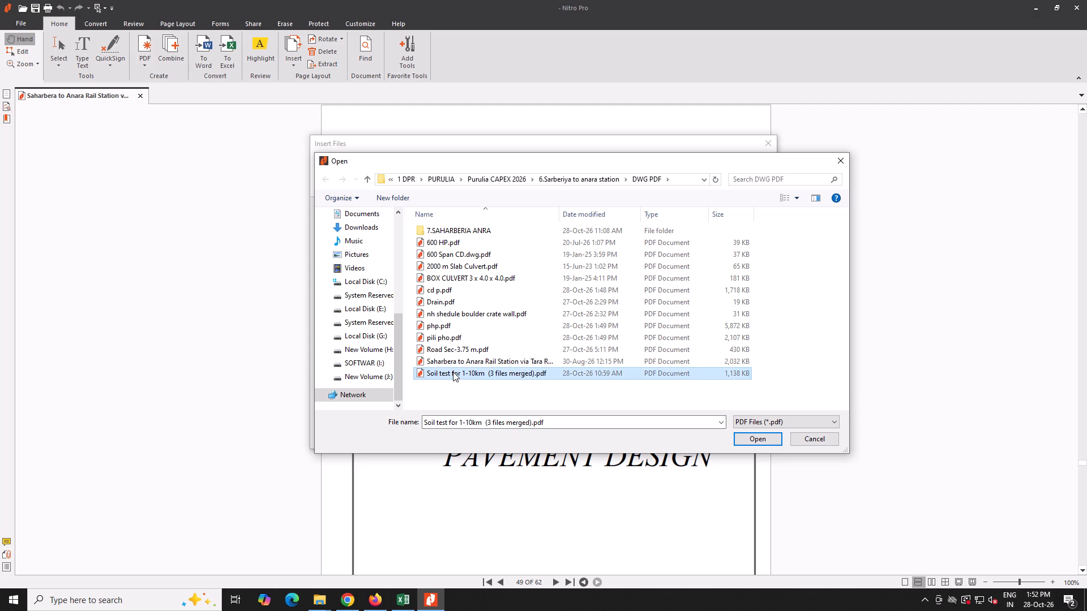
double_click(453, 372)
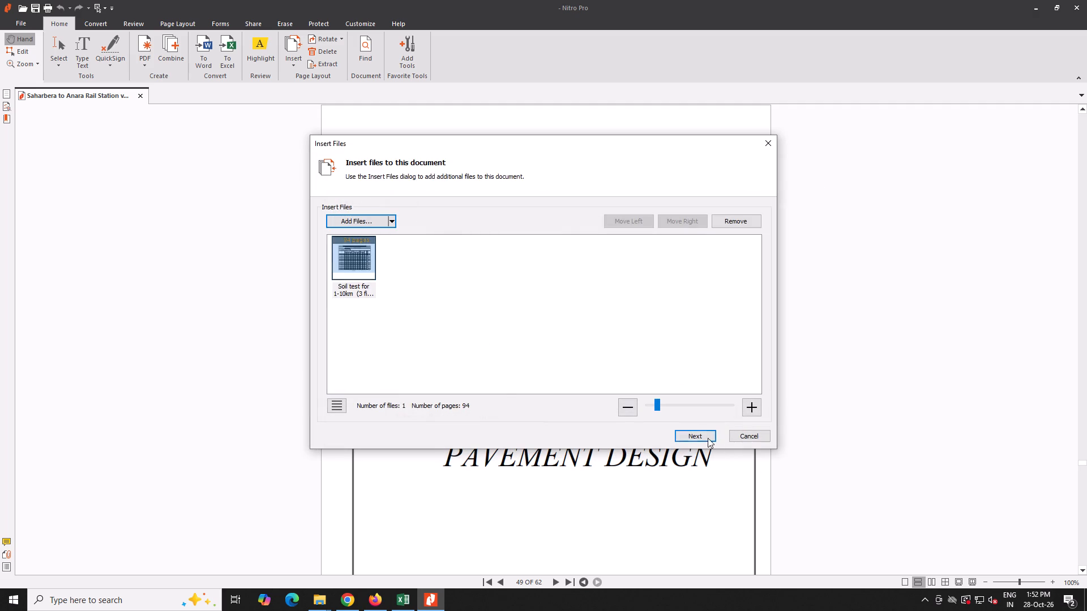
left_click(700, 437)
left_click(562, 382)
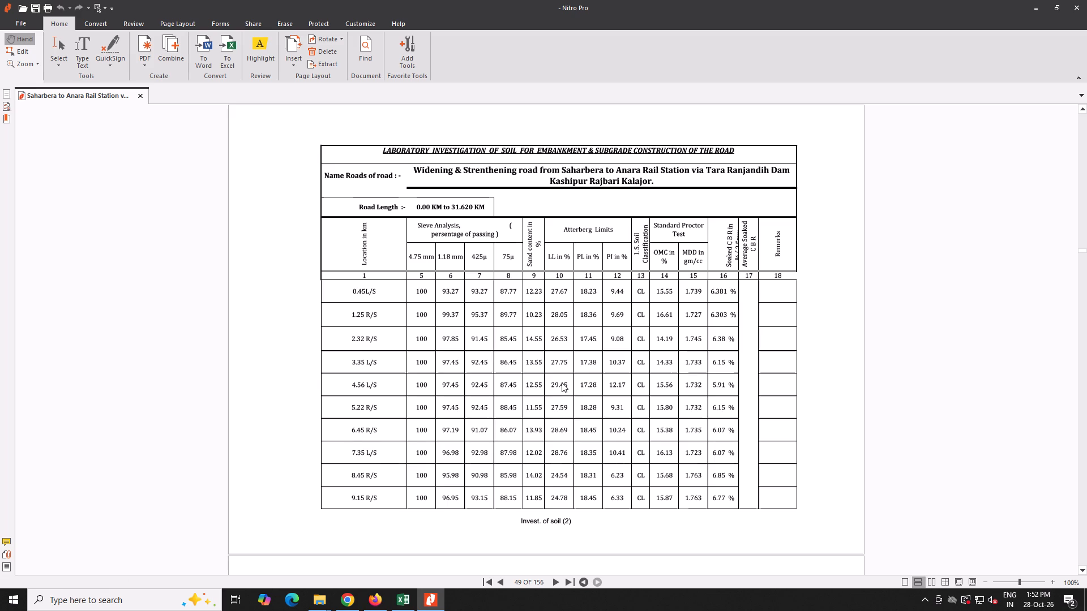
Review the inserted soil test sheets and the remaining report pages up to the road safety audit section.
key("Right")
key("Right")
key("Right")
key("Right")
key("Right")
key("Right")
key("Right")
key("Right")
key("Right")
key("Right")
key("Right")
key("Right")
key("Right")
key("Right")
key("Right")
key("Right")
key("Right")
key("Right")
key("Right")
key("Right")
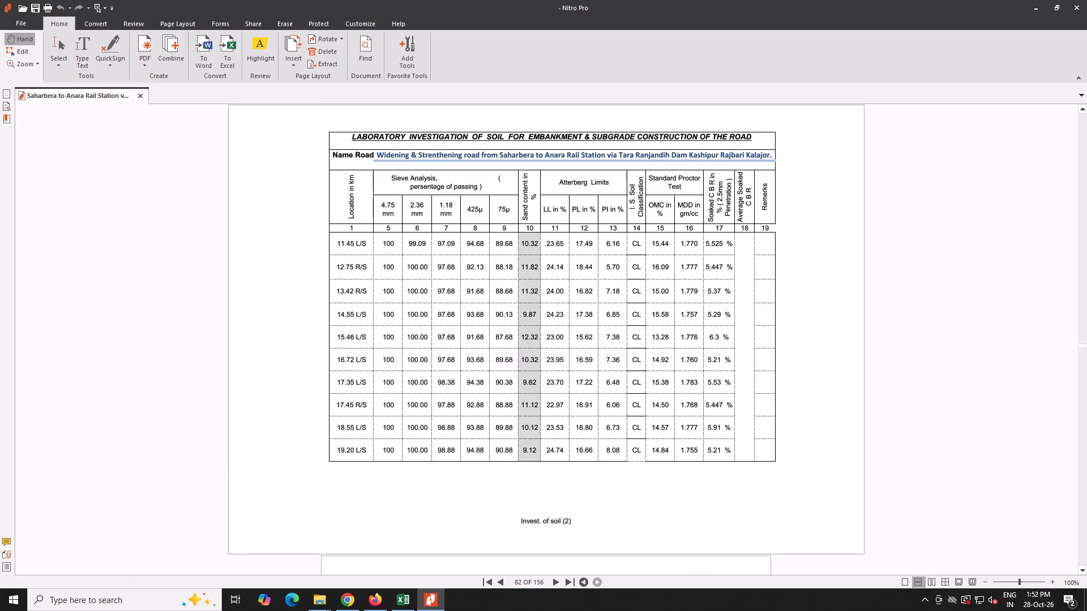
key("Right")
key("Right")
key("Right")
key("Right")
key("Right")
key("Right")
key("Right")
key("Right")
key("Right")
key("Right")
key("Right")
key("Right")
key("Right")
key("Right")
key("Right")
key("Right")
key("Right")
key("Right")
key("Right")
key("Right")
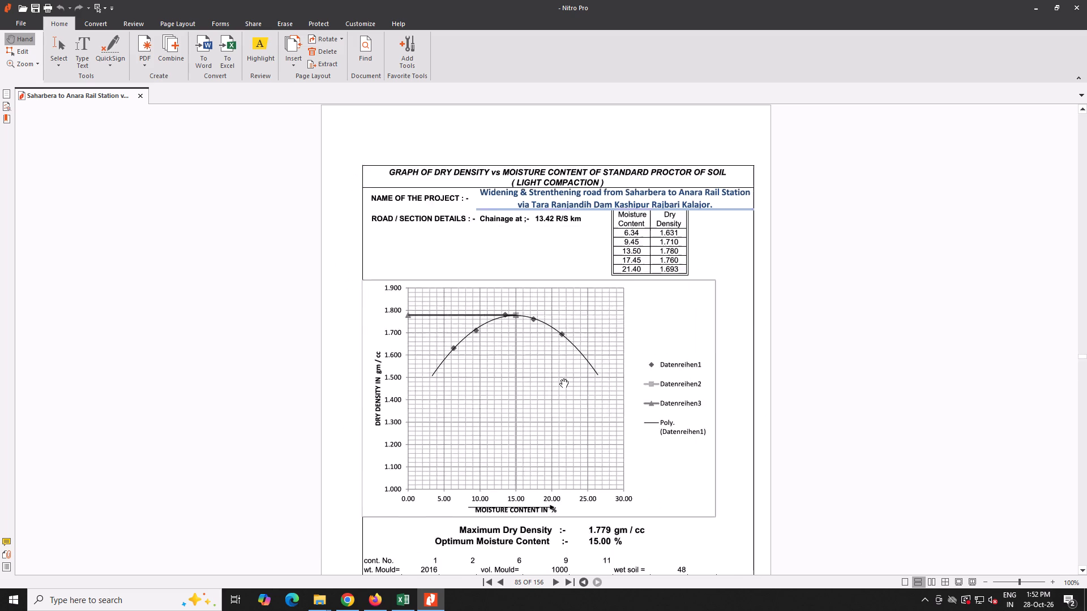
key("Right")
key("Right")
key("Right")
key("Right")
key("Right")
key("Right")
key("Right")
key("Right")
key("Right")
key("Right")
key("Right")
key("Right")
key("Right")
key("Right")
key("Right")
key("Right")
key("Right")
key("Right")
key("Right")
key("Right")
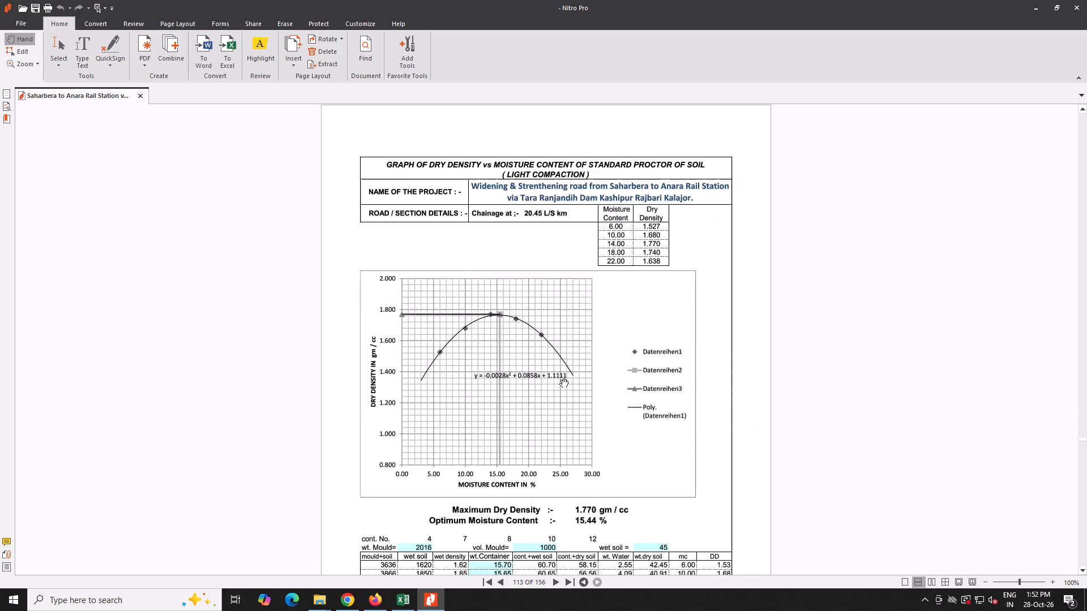
key("Right")
key("Right")
key("Right")
key("Right")
key("Right")
key("Right")
key("Right")
key("Right")
key("Right")
key("Right")
key("Right")
key("Right")
key("Right")
key("Right")
key("Right")
key("Right")
key("Right")
key("Right")
key("Right")
key("Right")
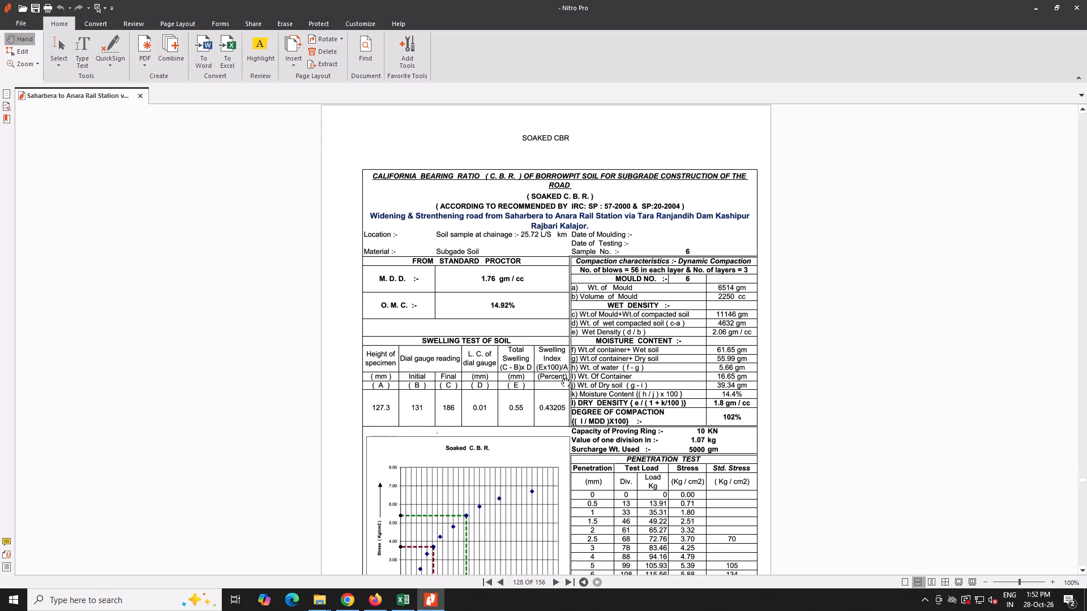
key("Right")
key("Right")
key("Right")
key("Right")
key("Right")
key("Right")
key("Right")
key("Right")
key("Right")
key("Right")
key("Right")
key("Right")
key("Right")
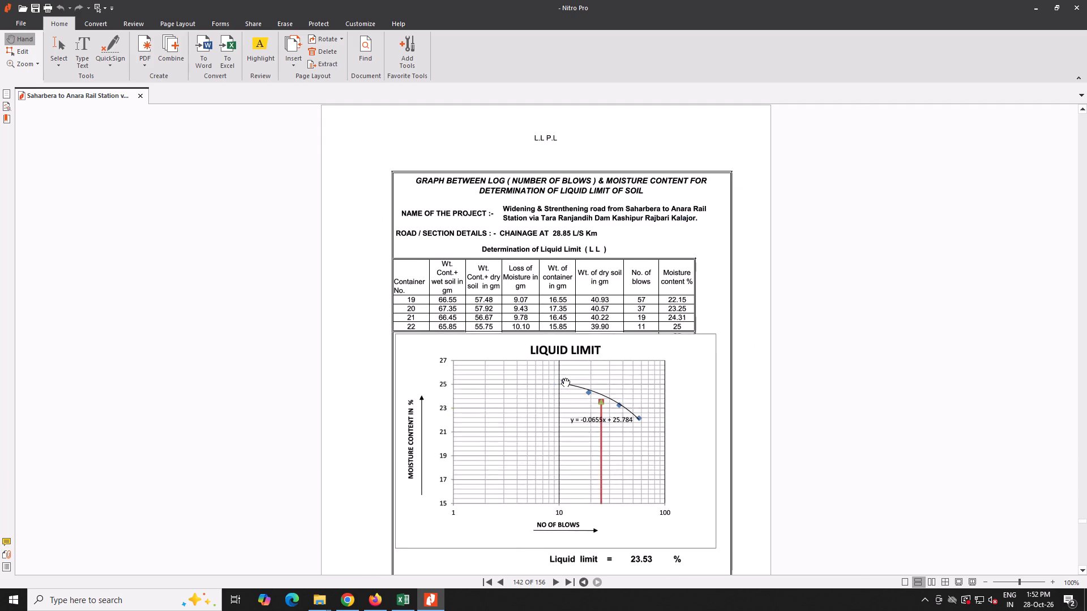
key("Right")
key("Right")
key("Right")
key("Right")
key("Right")
key("Right")
key("Right")
key("Right")
key("Right")
key("Right")
key("Right")
key("Right")
key("Right")
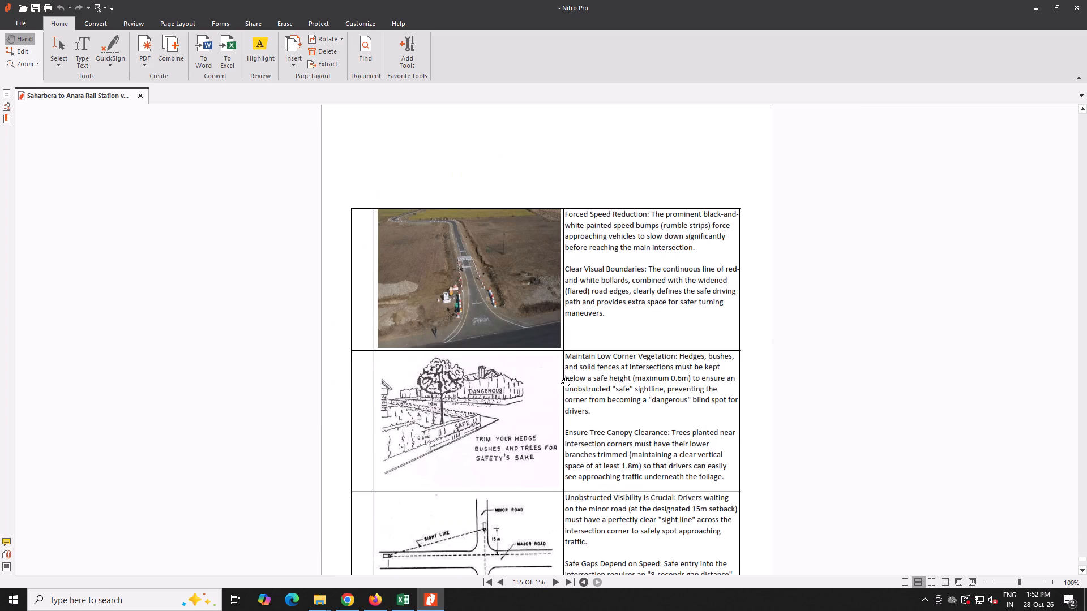
Insert all pages of 7. EST Saharbera to anara station NH Sch.pdf from the 7.SAHARBERIA ANRA folder before the Rate Analysis divider, page 151.
key("Left")
key("Left")
key("Left")
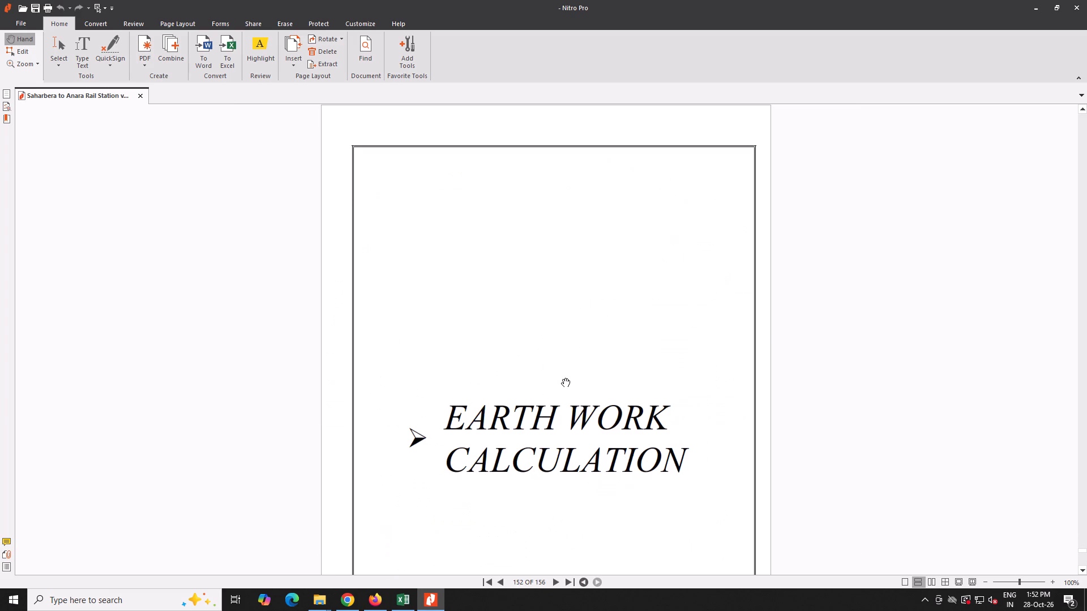
key("Left")
key("Left")
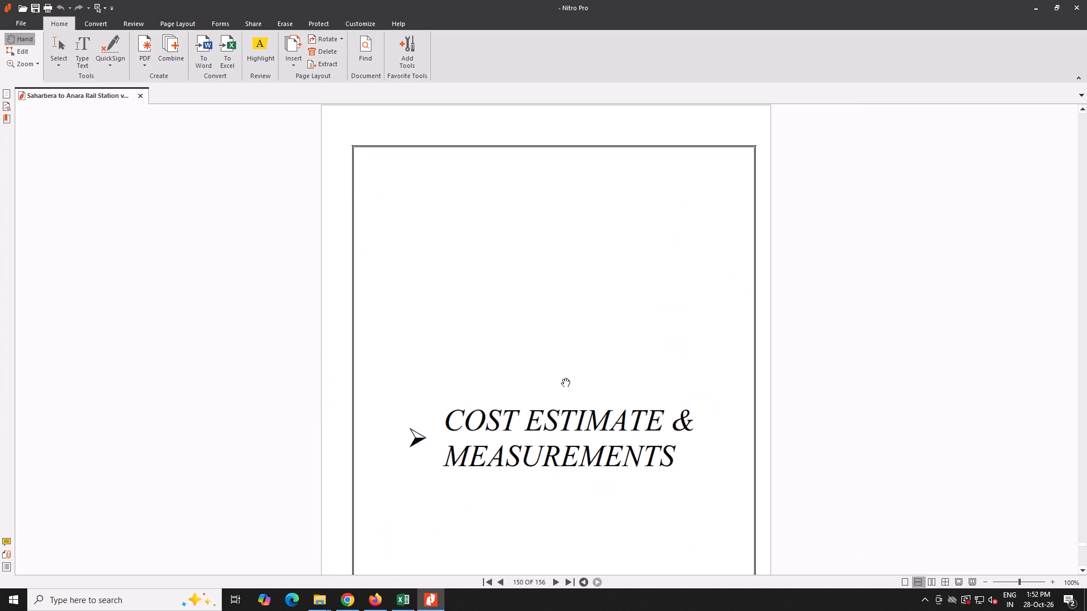
key("Right")
left_click(297, 60)
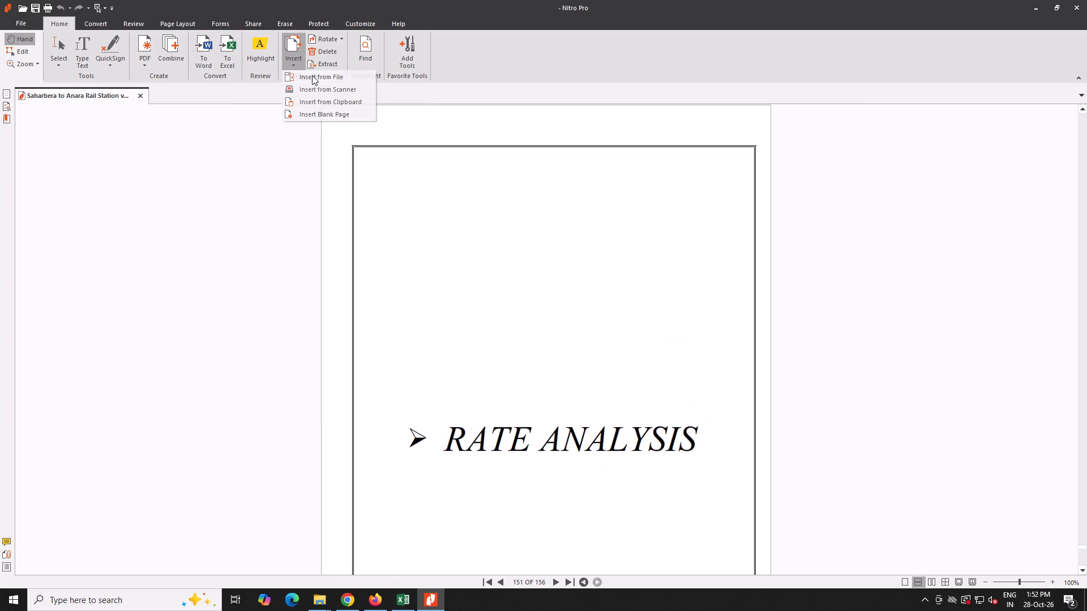
left_click(313, 78)
left_click(371, 220)
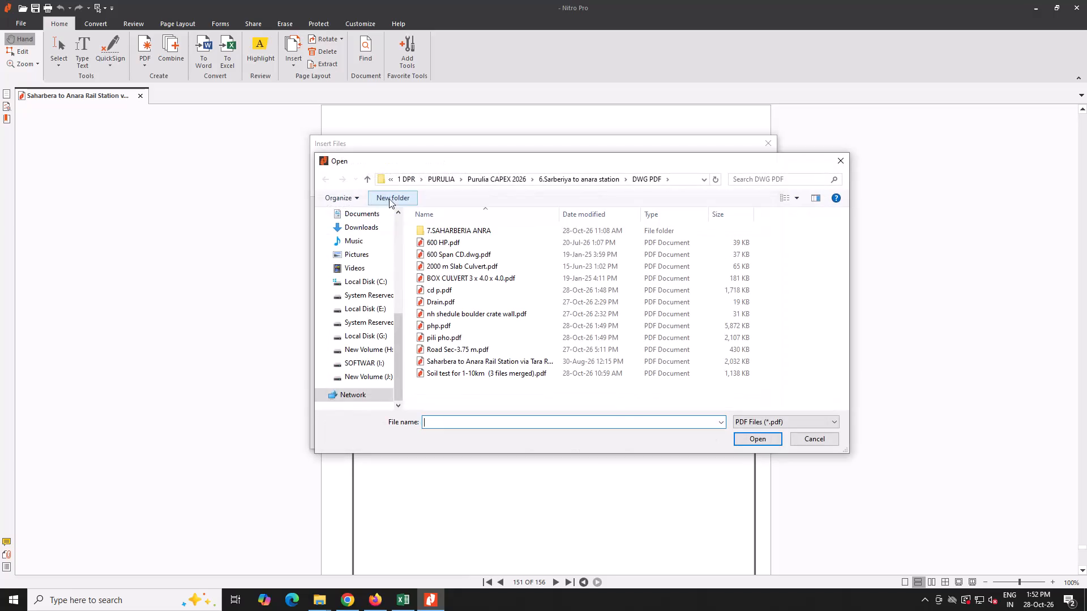
double_click(445, 231)
double_click(451, 228)
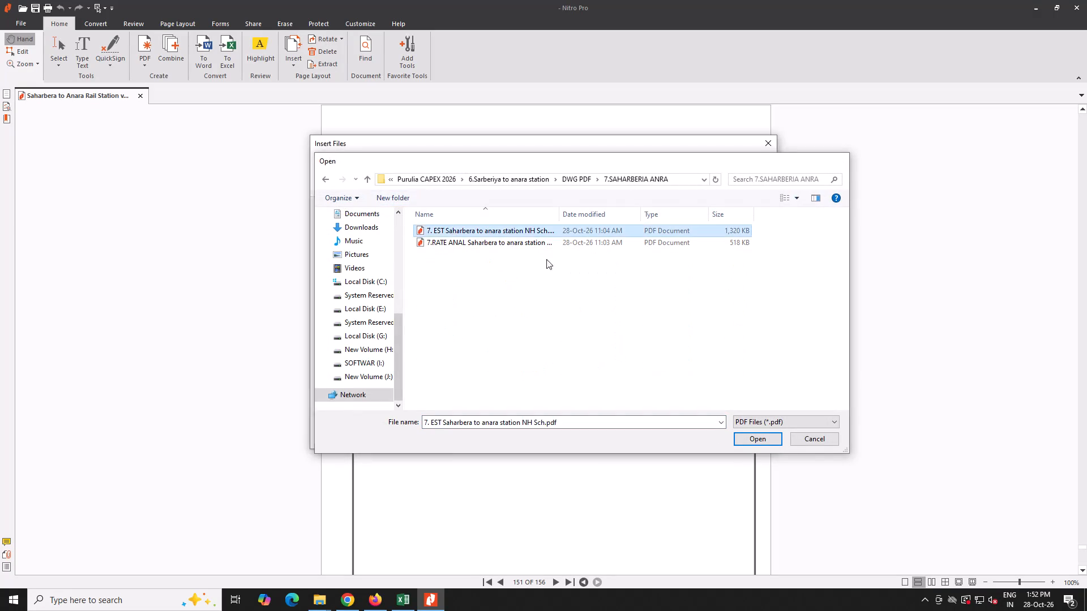
left_click(690, 432)
left_click(564, 383)
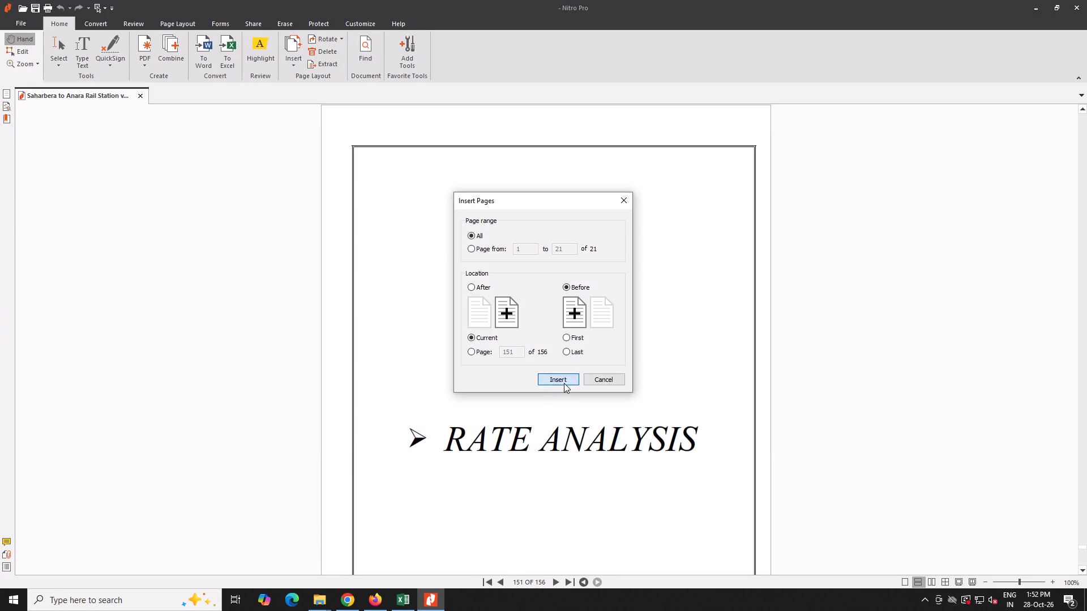
Review the inserted cost estimate pages and the sections following them through to the end of the report.
key("Right")
key("Right")
key("Right")
key("Right")
key("Right")
key("Right")
key("Right")
key("Right")
key("Right")
key("Right")
key("Right")
key("Right")
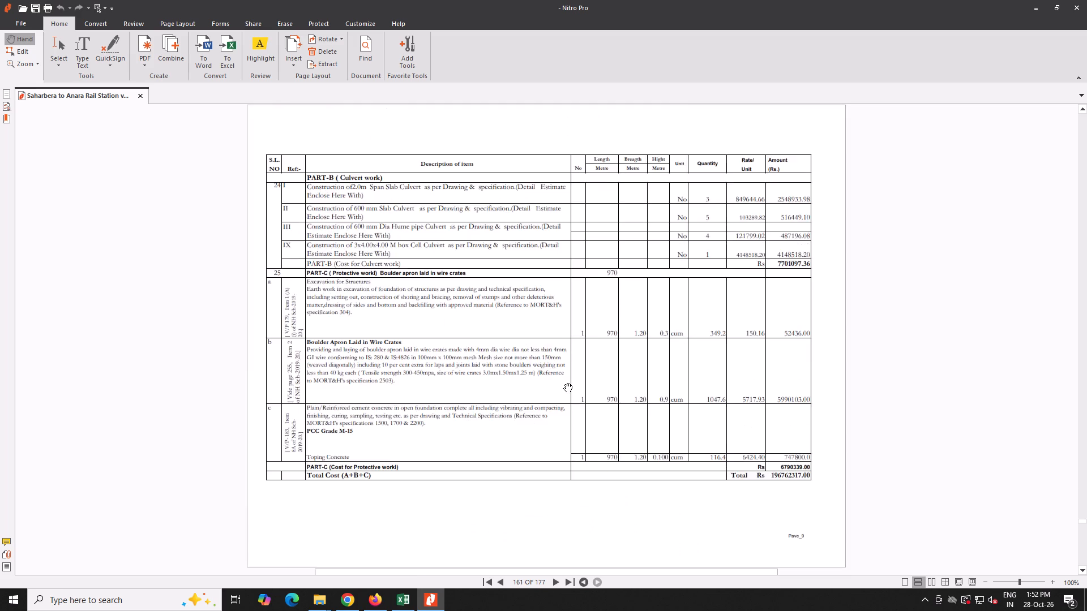
key("Right")
key("Right")
key("Right")
key("Right")
key("Right")
key("Right")
key("Right")
key("Right")
key("Right")
key("Right")
key("Right")
key("Right")
key("Right")
key("Right")
key("Right")
key("Right")
key("Right")
key("Right")
key("Right")
key("Right")
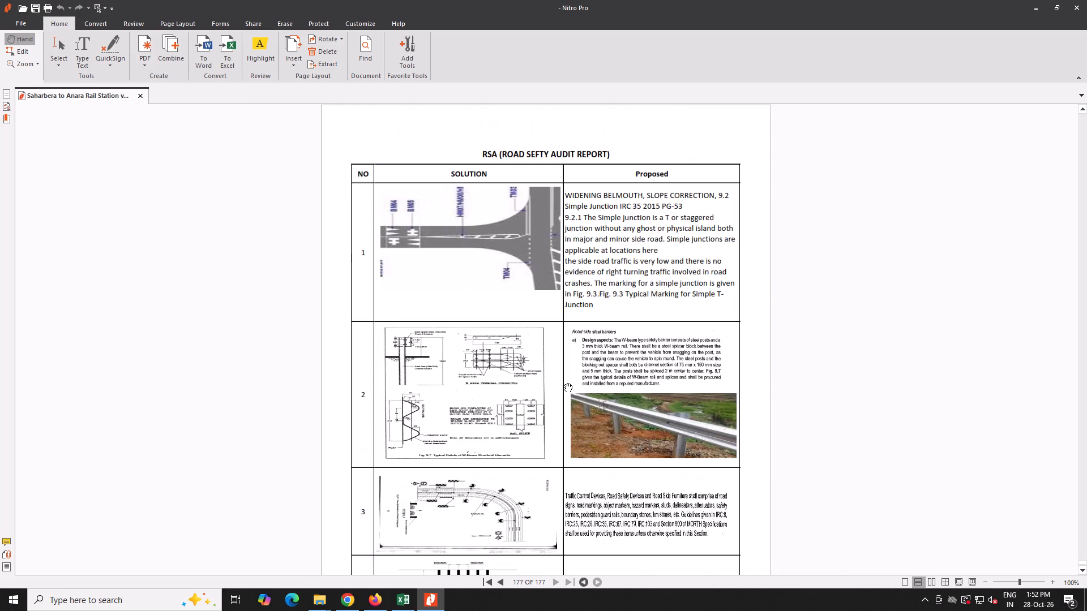
Insert all pages of the 7.RATE ANAL Saharbera to anara station PDF before the Earth Work Calculation divider, page 173.
key("Left")
key("Left")
key("Left")
key("Left")
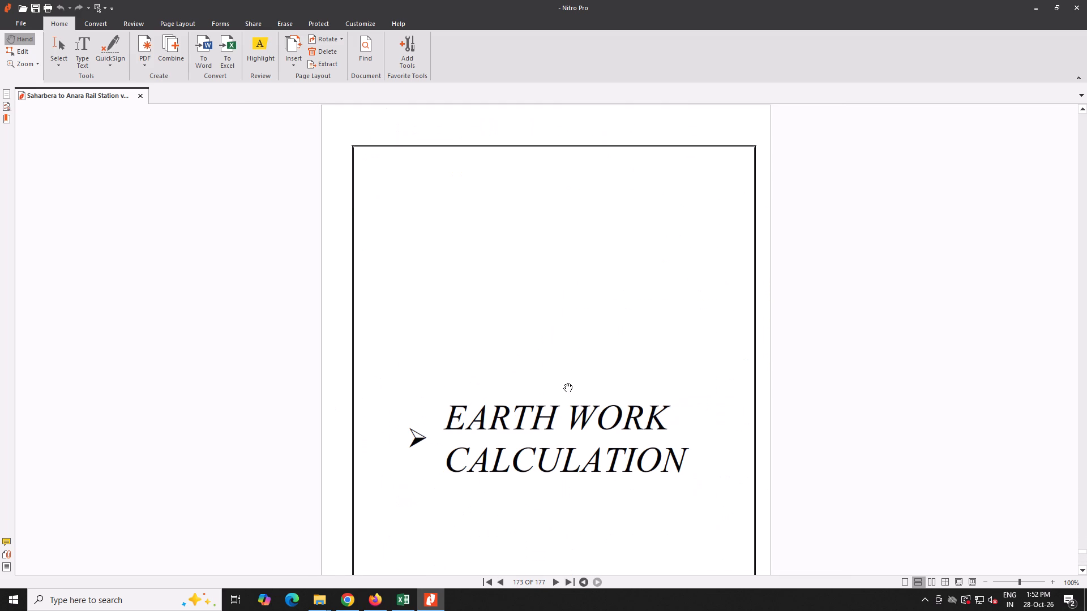
key("Left")
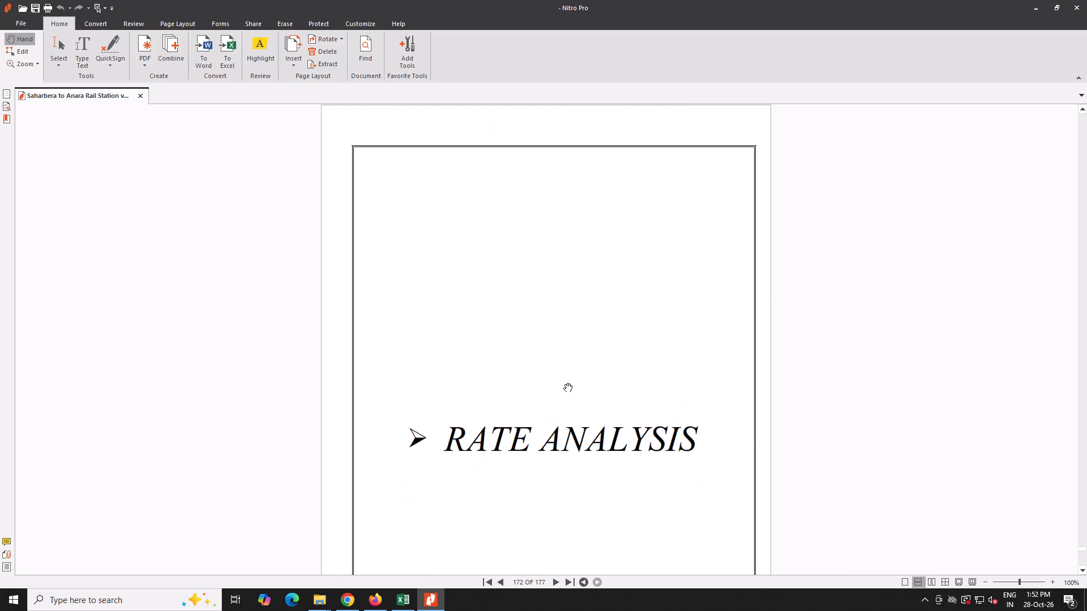
key("Right")
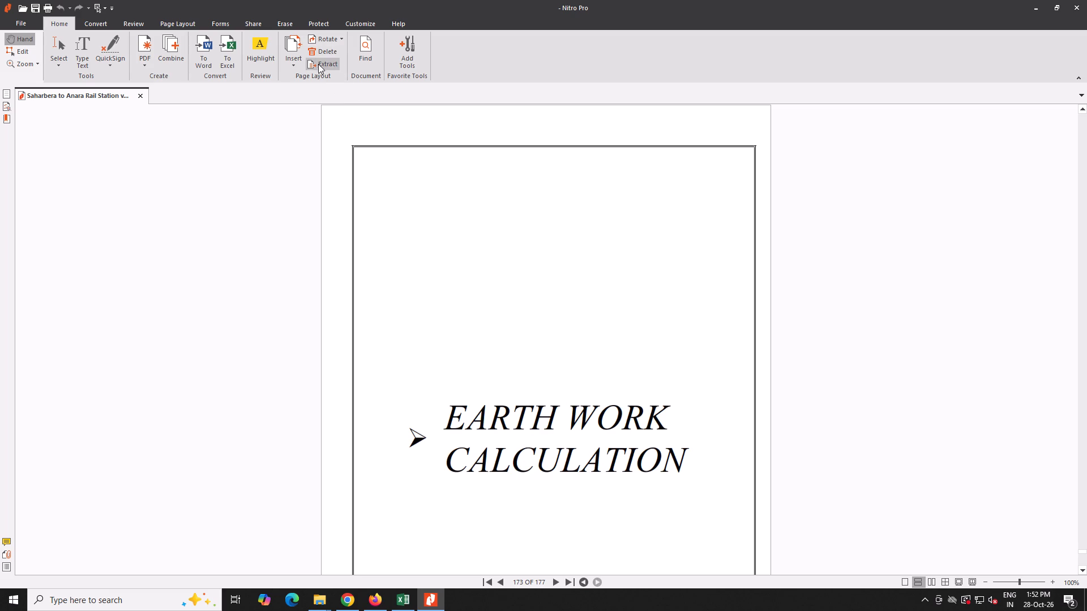
left_click(294, 58)
left_click(306, 78)
left_click(369, 222)
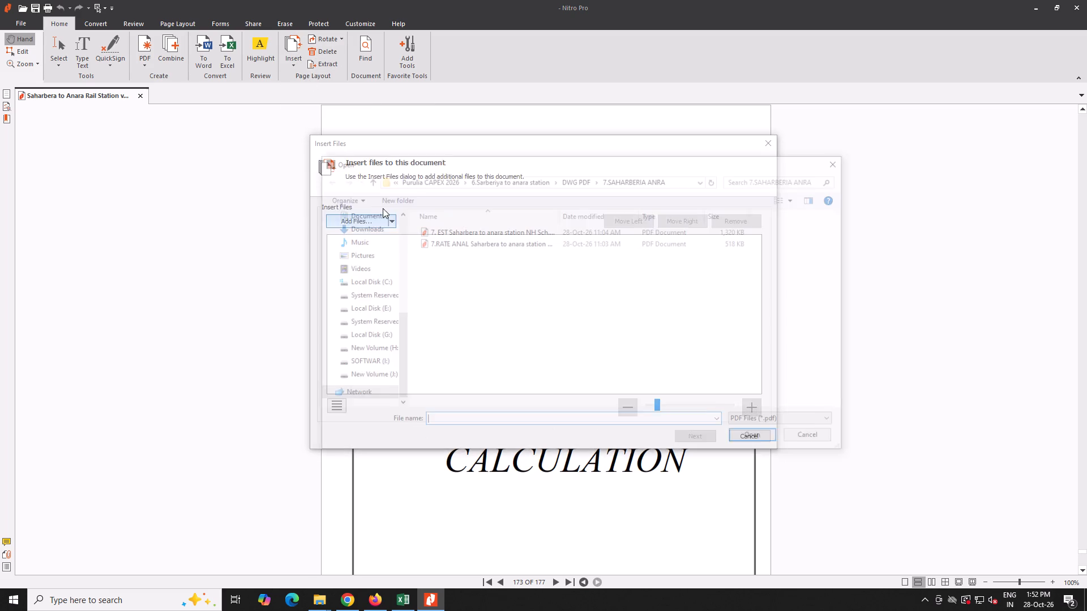
double_click(455, 243)
left_click(699, 435)
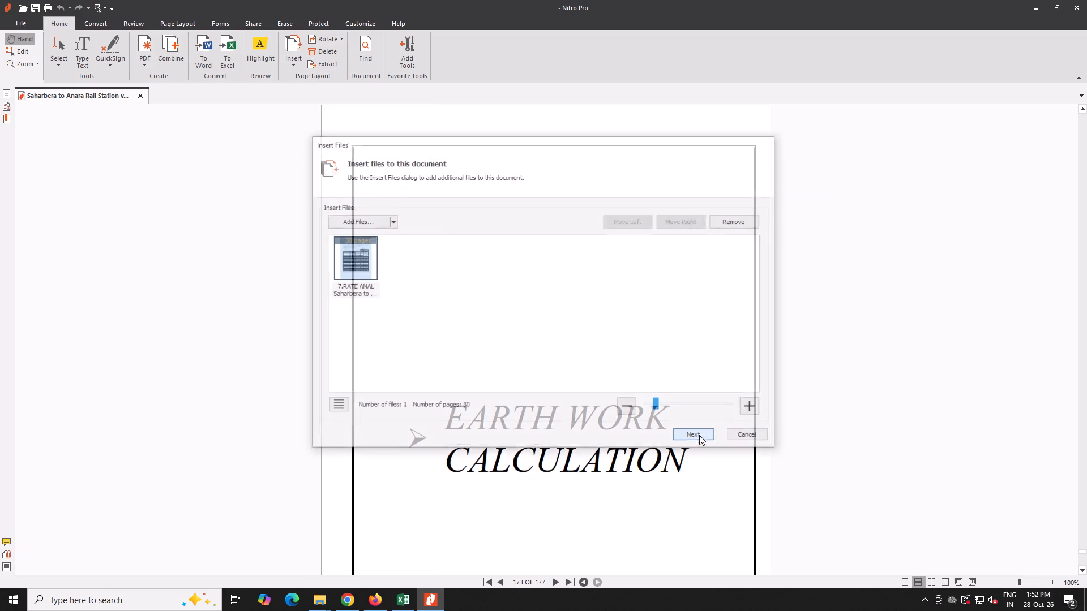
left_click(562, 376)
Review the inserted rate analysis pages and the sections following them through to the Drawings & Alignment divider, page 207.
key("Right")
key("Right")
key("Right")
key("Right")
key("Right")
key("Right")
key("Right")
key("Right")
key("Right")
key("Right")
key("Right")
key("Right")
key("Right")
key("Right")
key("Right")
key("Right")
key("Right")
key("Right")
key("Right")
key("Right")
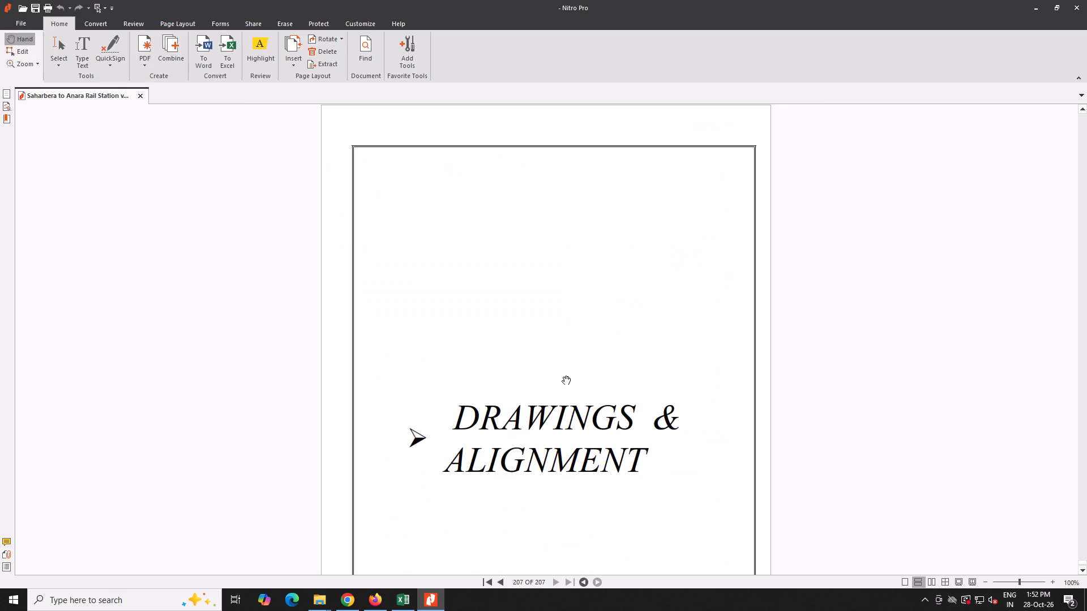
Queue 600 HP, 600 Span CD.dwg, 2000 m Slab Culvert, BOX CULVERT 3 x 4.0 x 4.0 and Road Sec-3.75 m PDFs from DWG PDF for insertion.
left_click(300, 66)
left_click(305, 74)
left_click(370, 221)
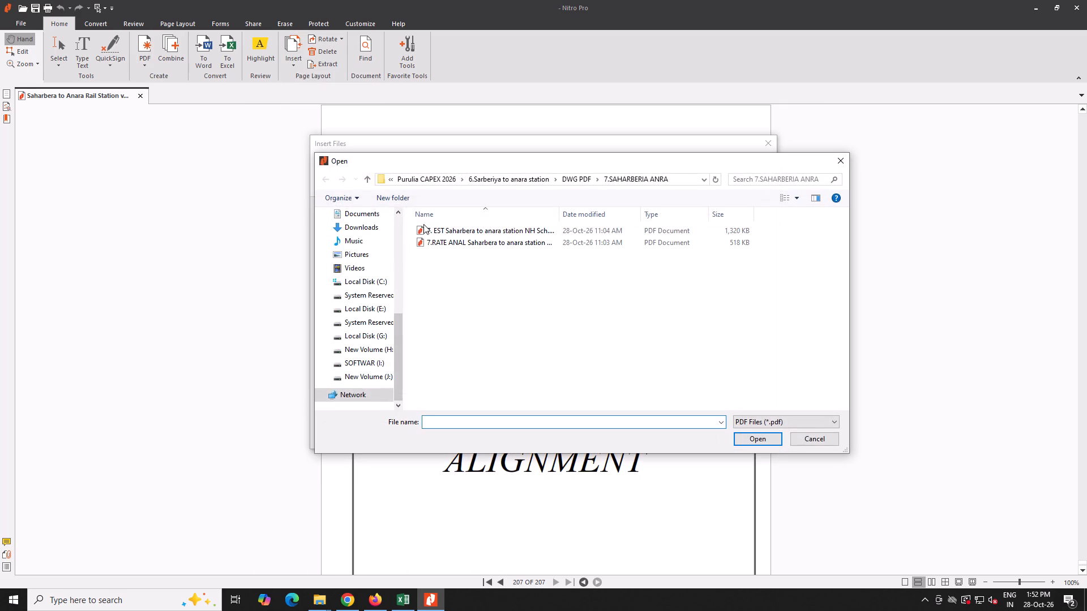
left_click(582, 173)
left_click(580, 175)
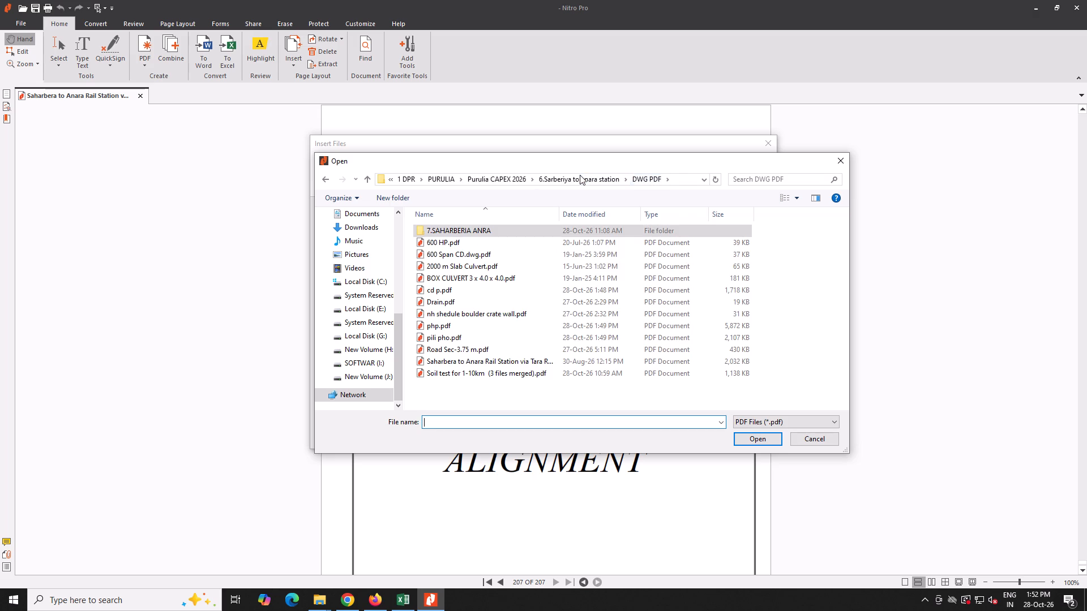
left_click(469, 242)
left_click(465, 249, "ctrl")
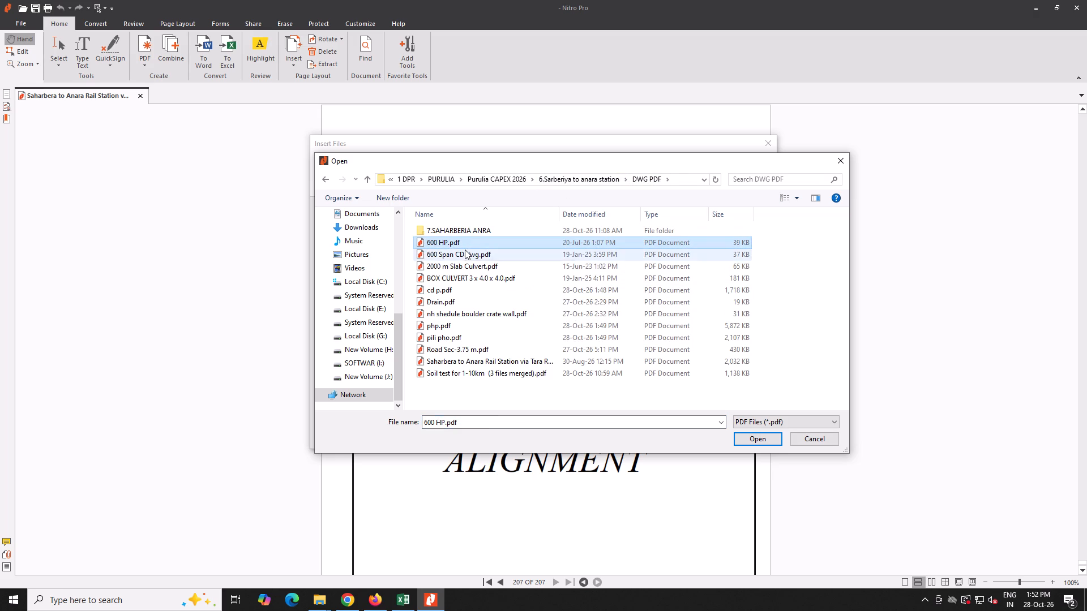
left_click(460, 262, "ctrl")
left_click(456, 278, "ctrl")
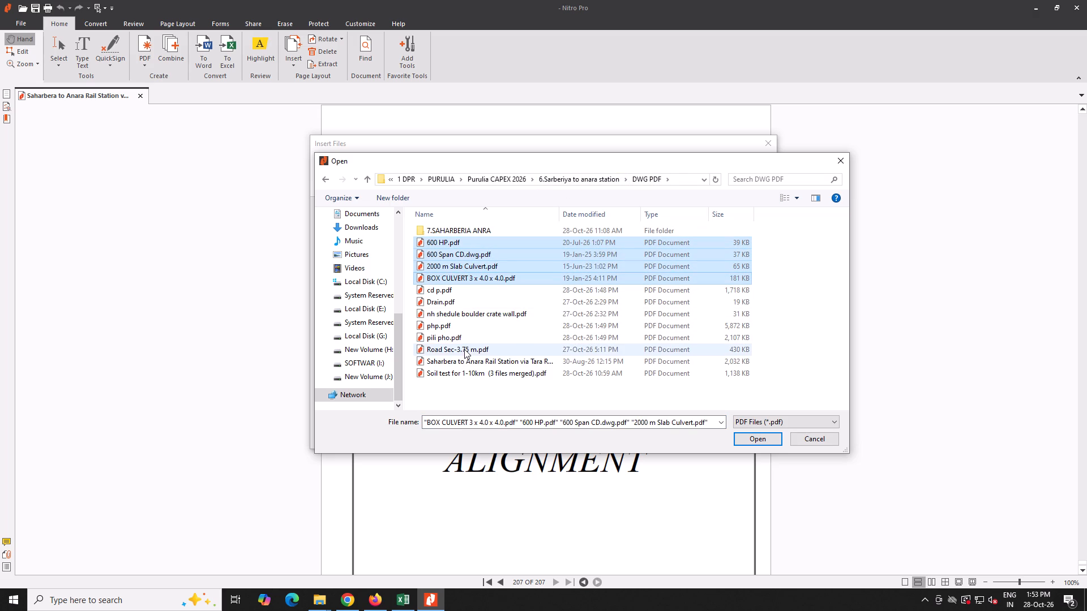
left_click(464, 351, "ctrl")
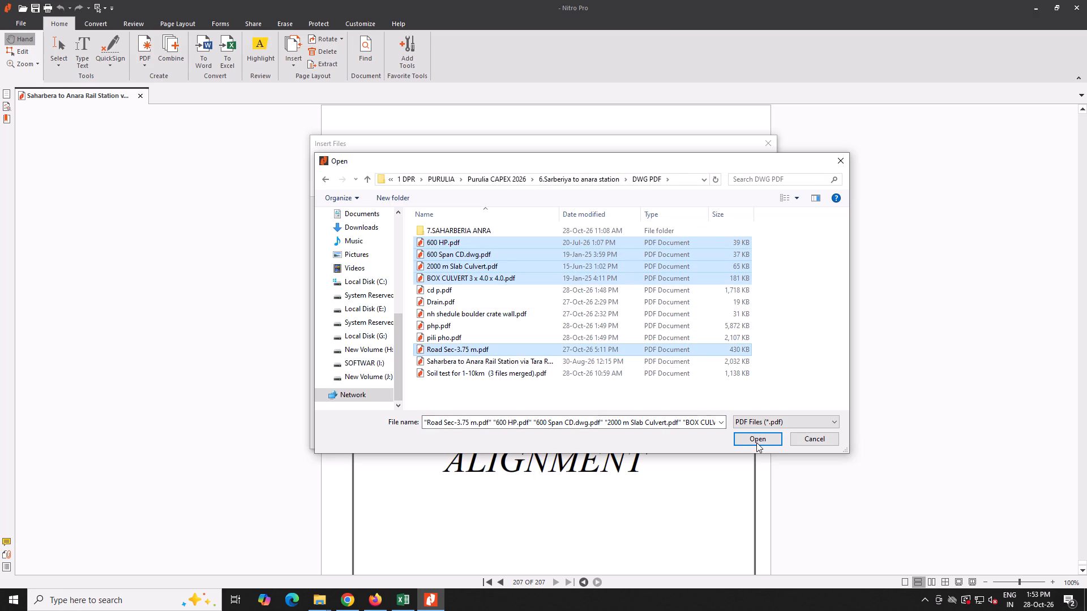
left_click(756, 442)
Move Road Sec-3.75 m.pdf to the front of the queued drawings and insert all five files after the Drawings & Alignment divider, page 207.
left_click(483, 325)
left_click(568, 263)
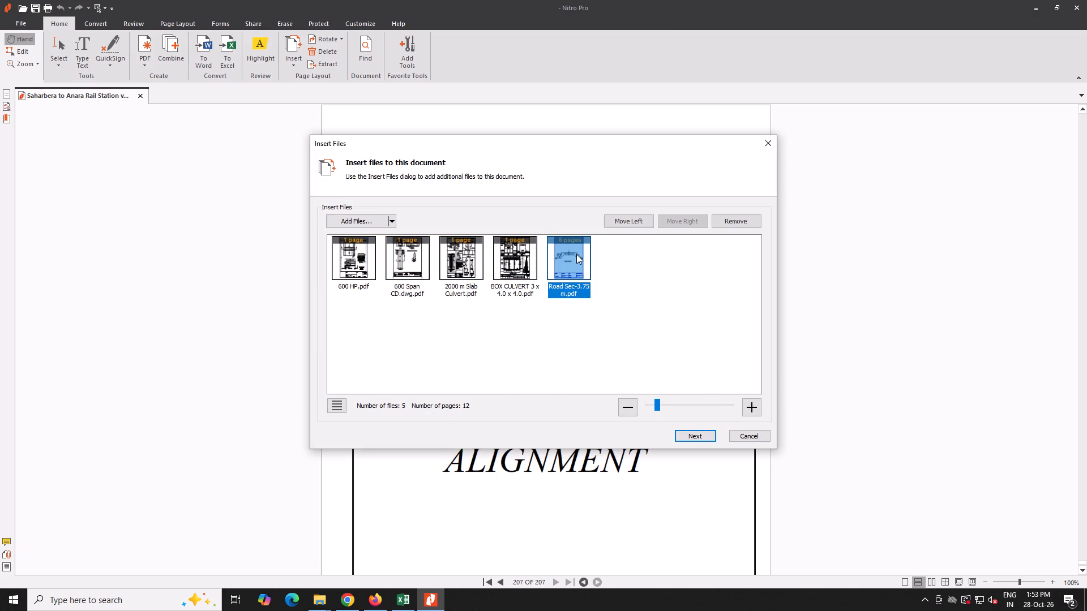
left_click_drag(576, 254, 343, 256)
left_click(459, 297)
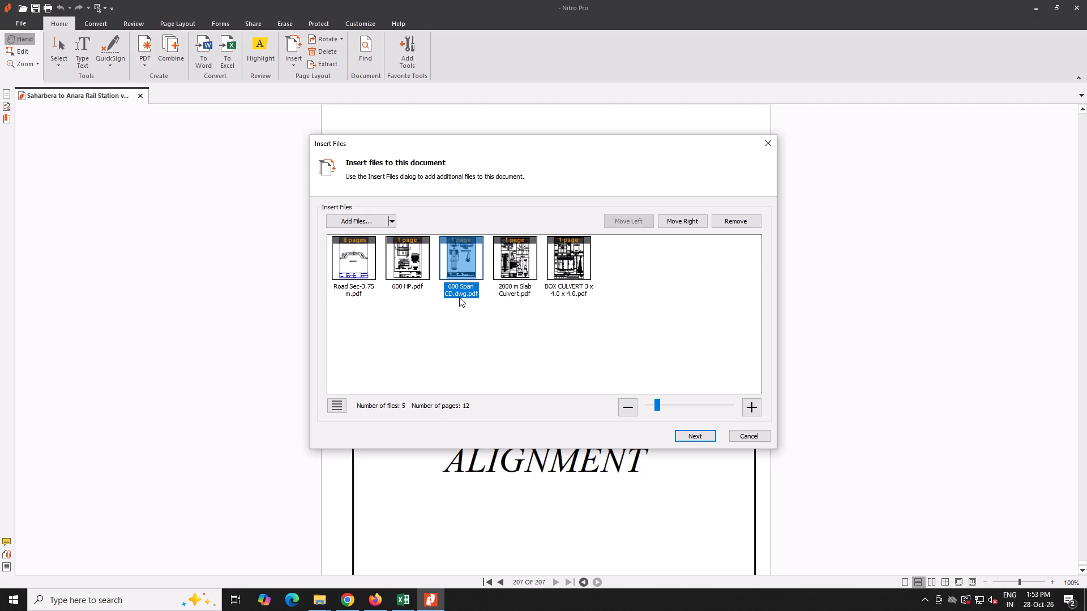
left_click(687, 433)
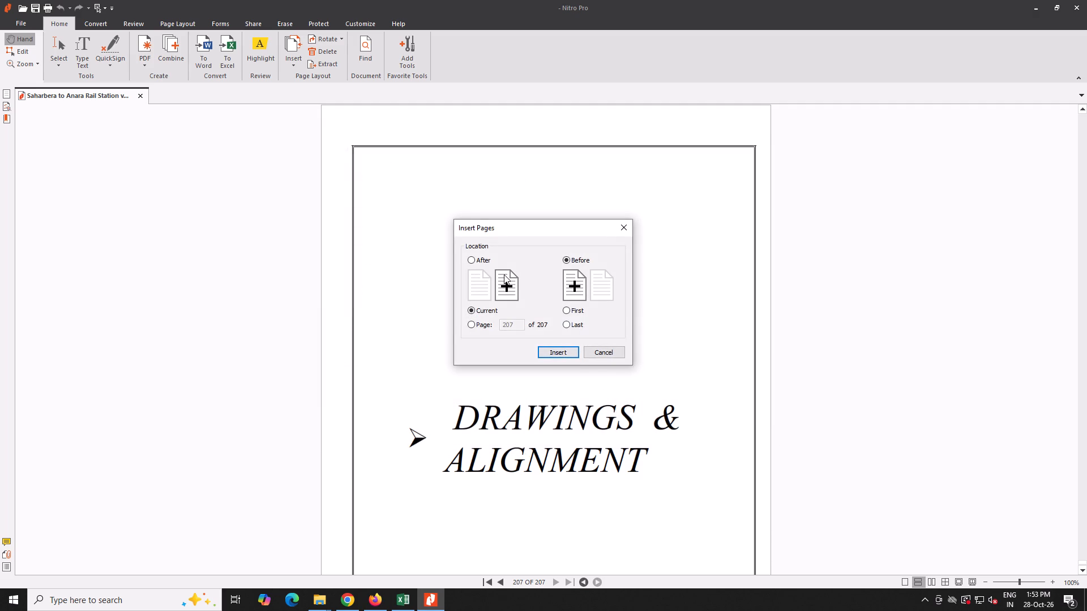
left_click(489, 261)
left_click(557, 351)
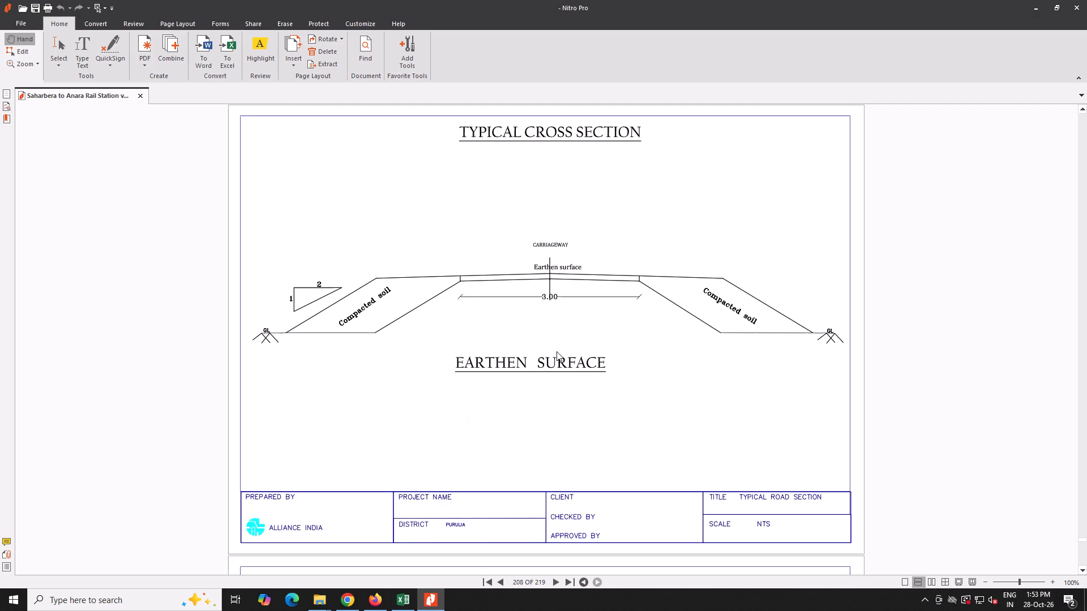
Save the completed Saharbera to Anara Rail Station report and close the PDF editor.
left_click(32, 8)
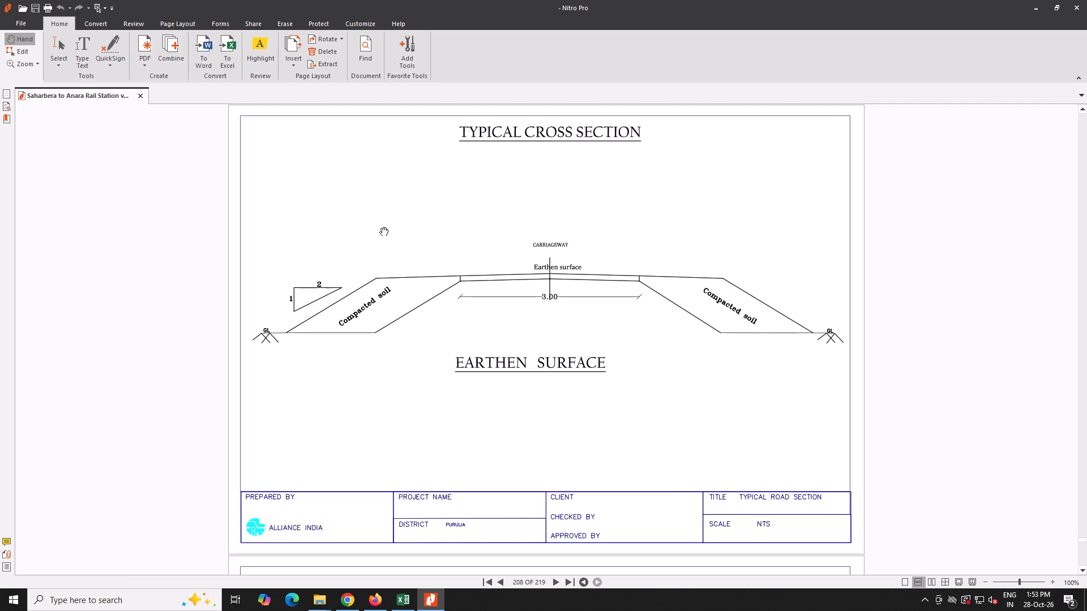
left_click(1074, 9)
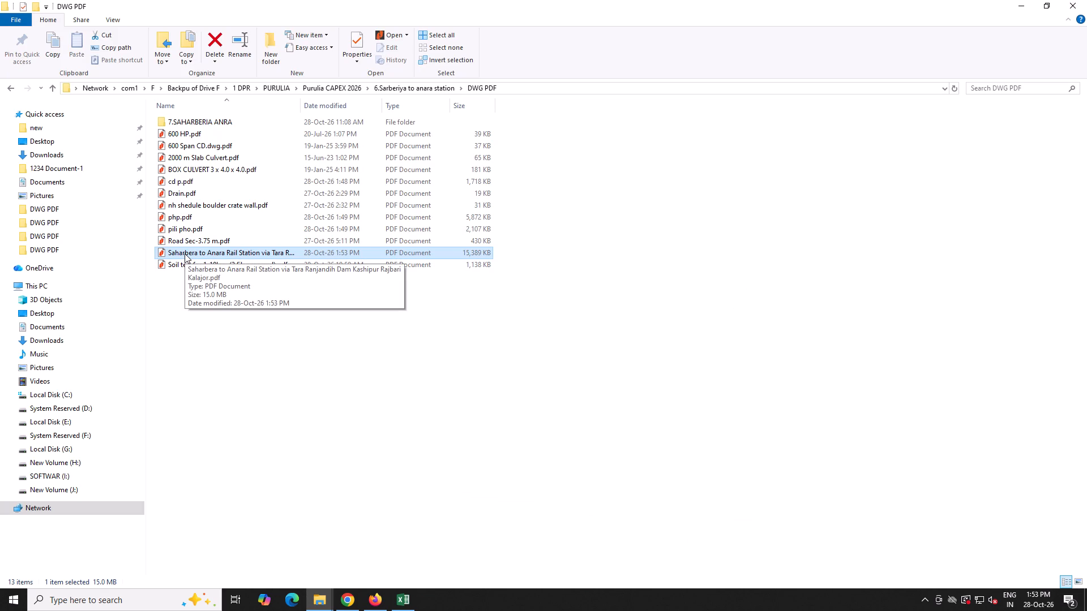
Upload the Saharbera to Anara Rail Station report PDF from the DWG PDF folder to the root of My Drive in Firefox.
left_click(370, 595)
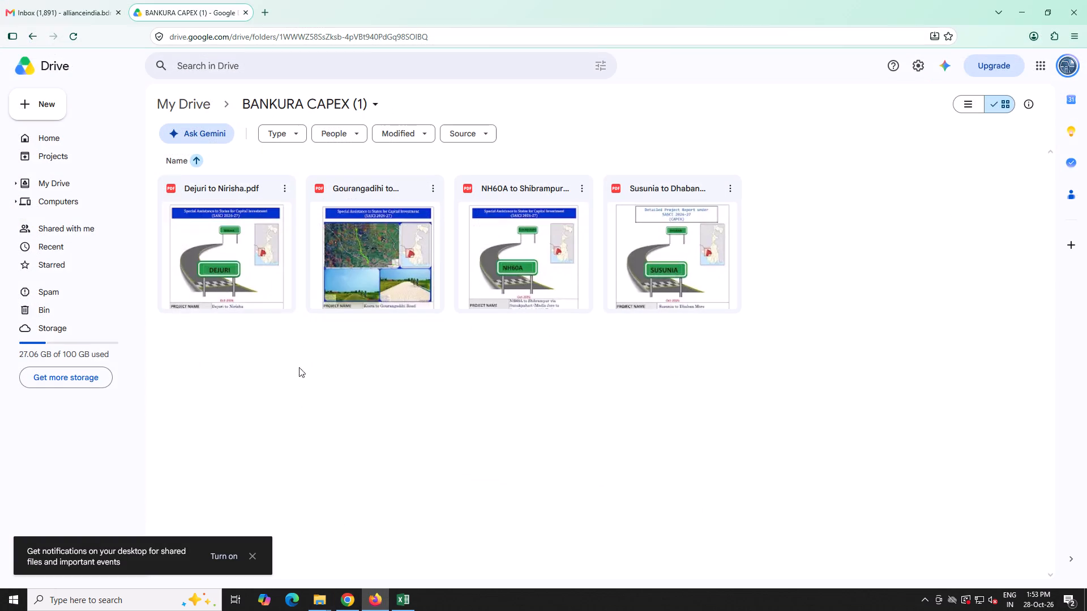
left_click(182, 104)
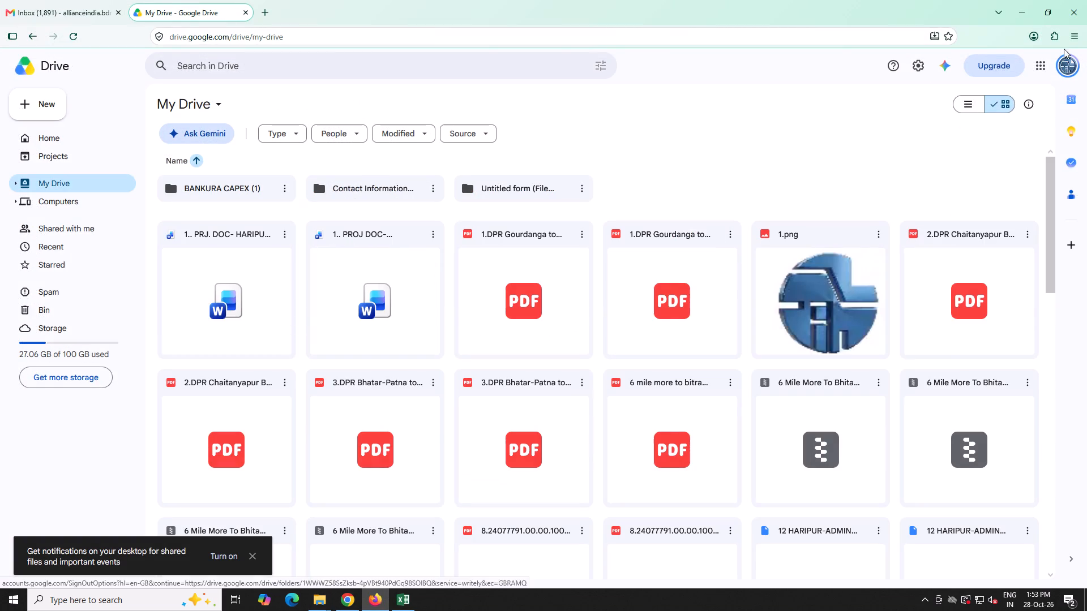
left_click(1026, 14)
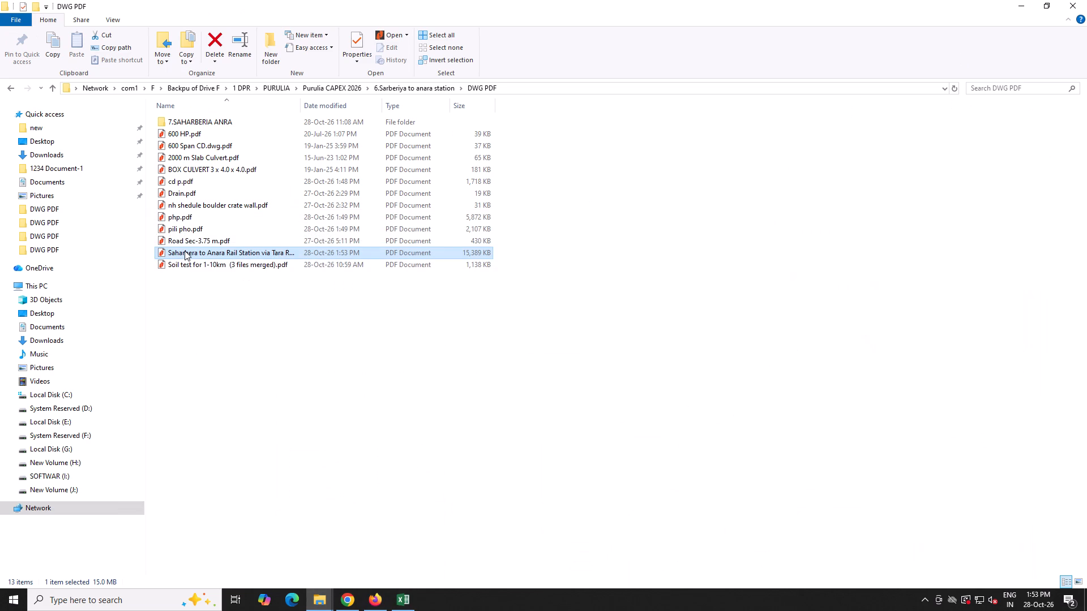
left_click_drag(185, 251, 414, 559)
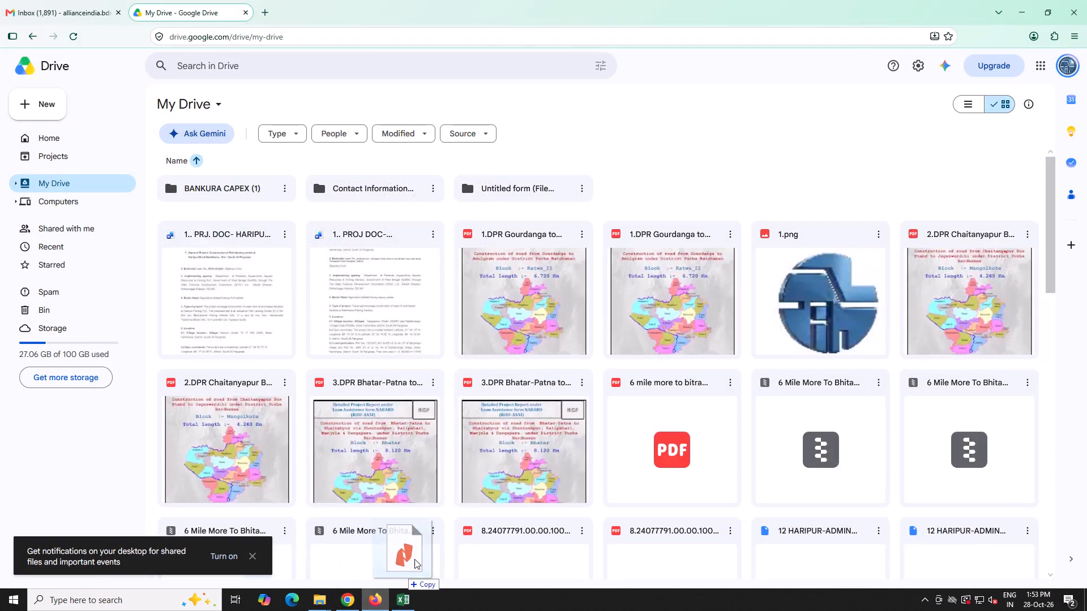
left_click_drag(414, 559, 440, 530)
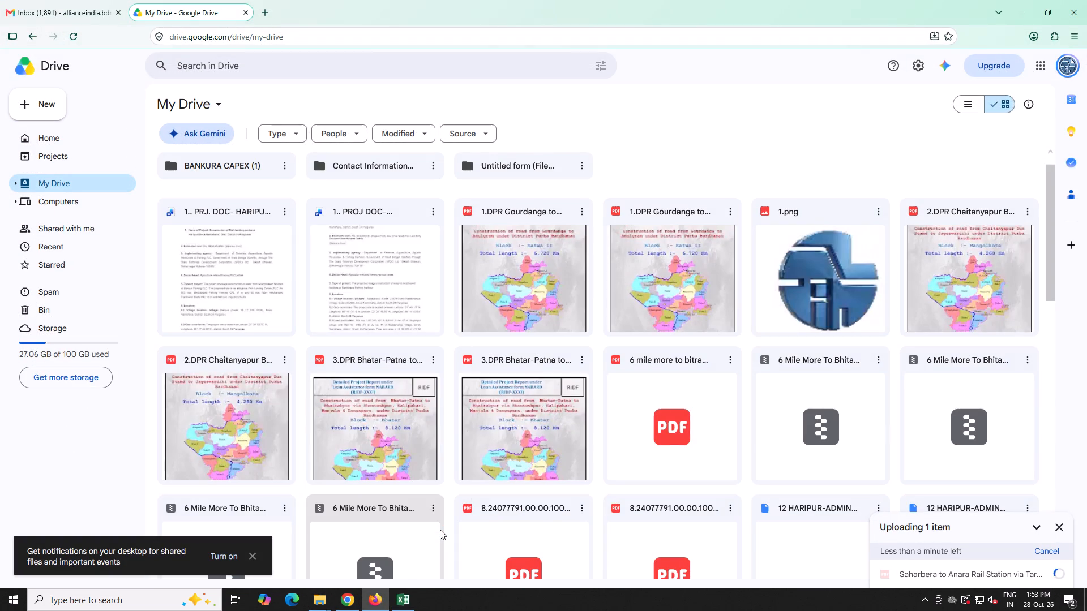
scroll(467, 454, "up", 5)
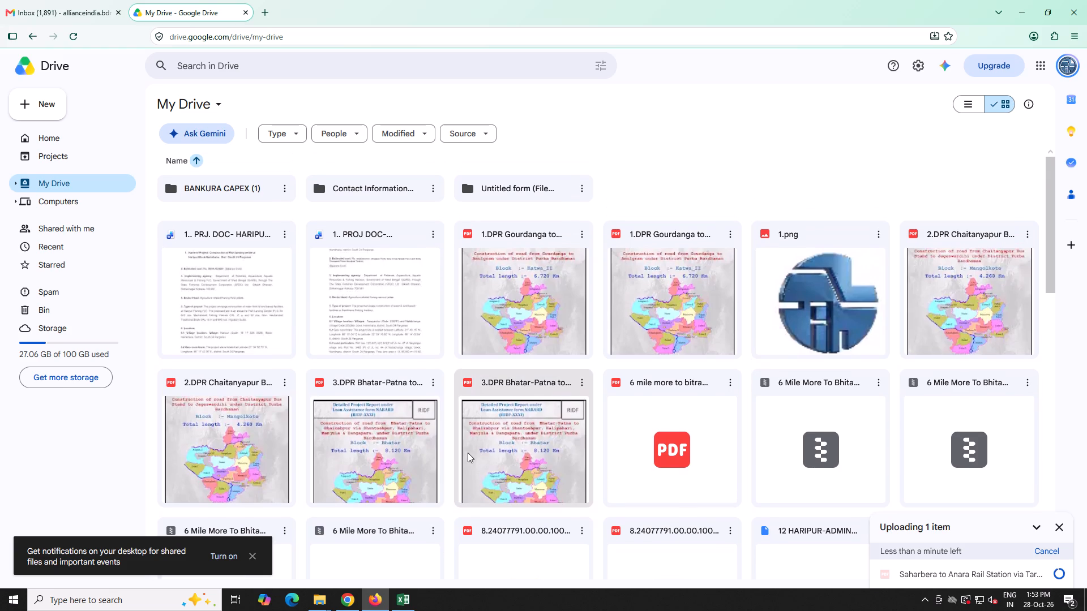
scroll(468, 453, "up", 4)
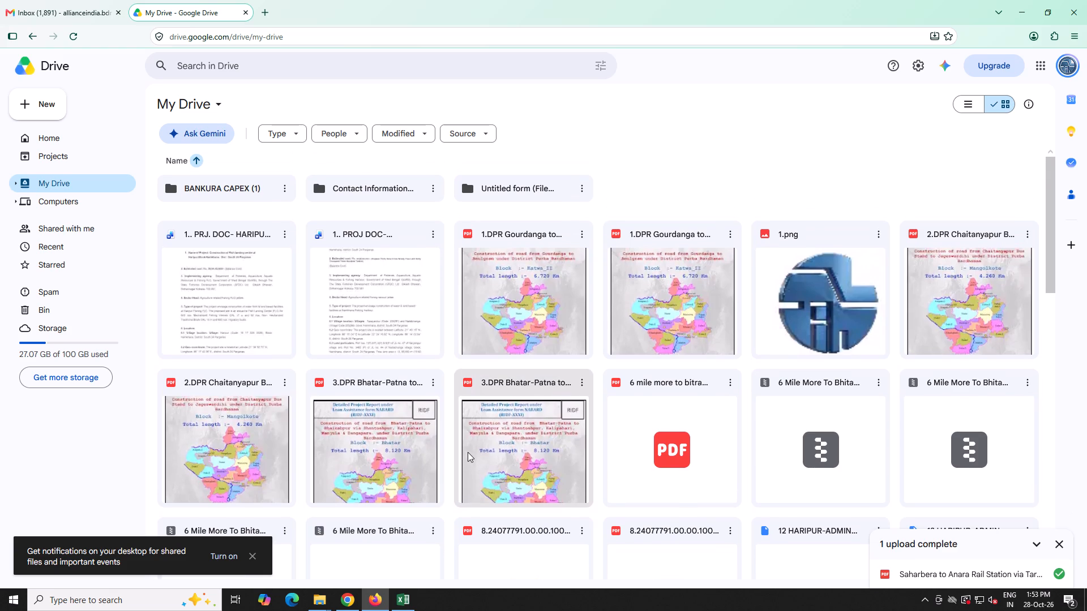
Refresh My Drive and locate the uploaded Saharbera to Anara Rail Station PDF among the files.
left_click(172, 110)
left_click(152, 106)
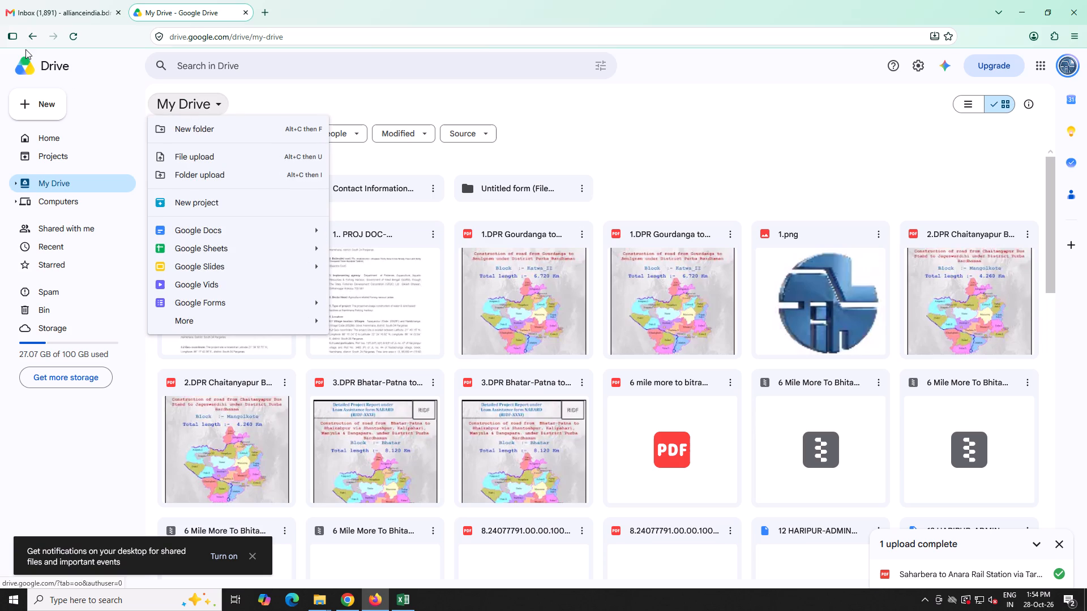
left_click(73, 37)
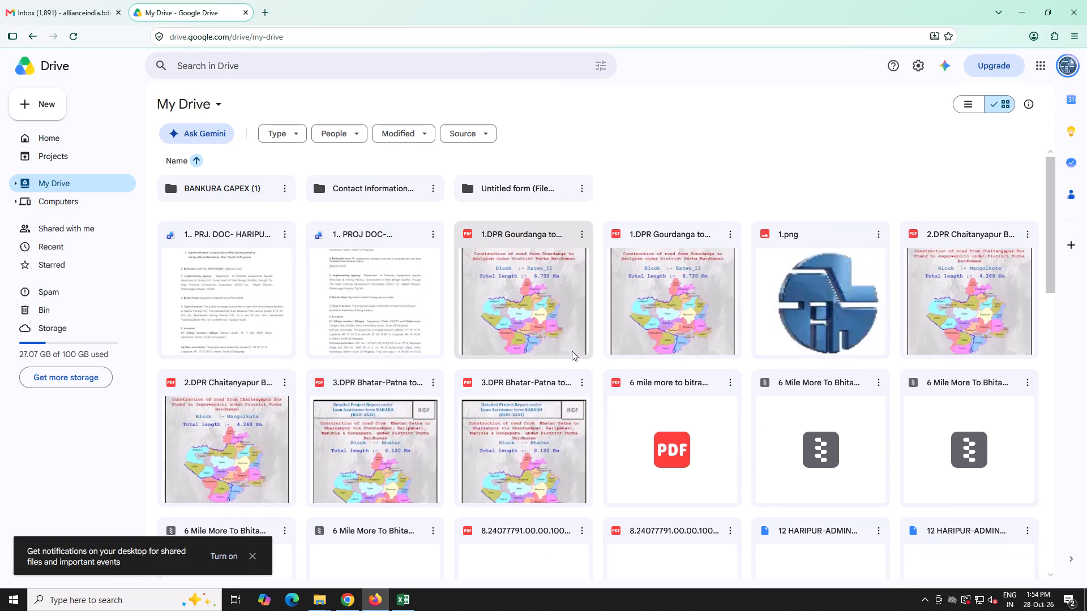
scroll(576, 352, "down", 1)
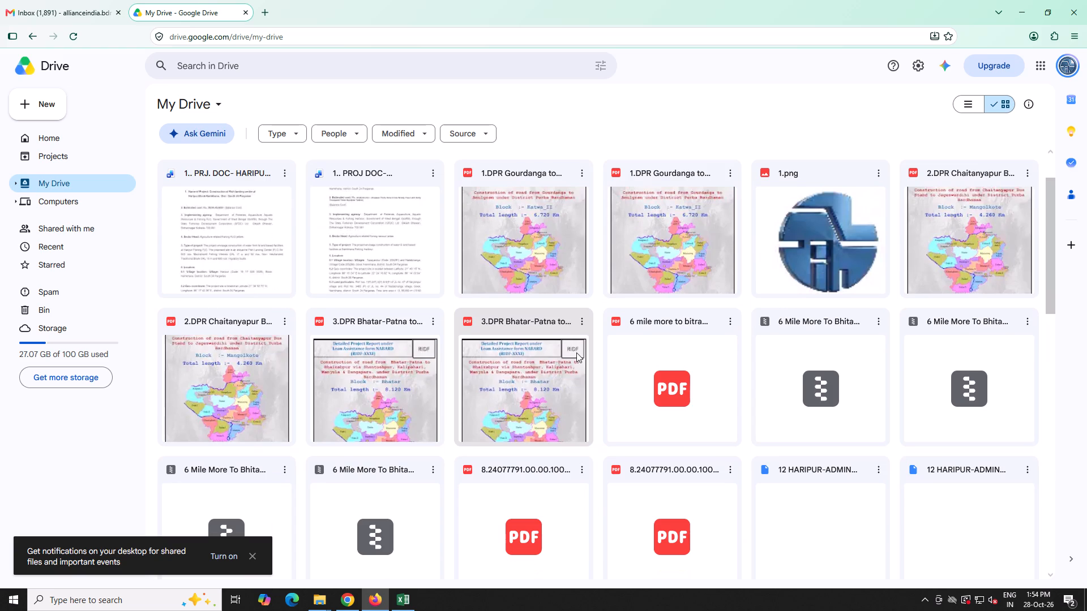
scroll(577, 353, "up", 3)
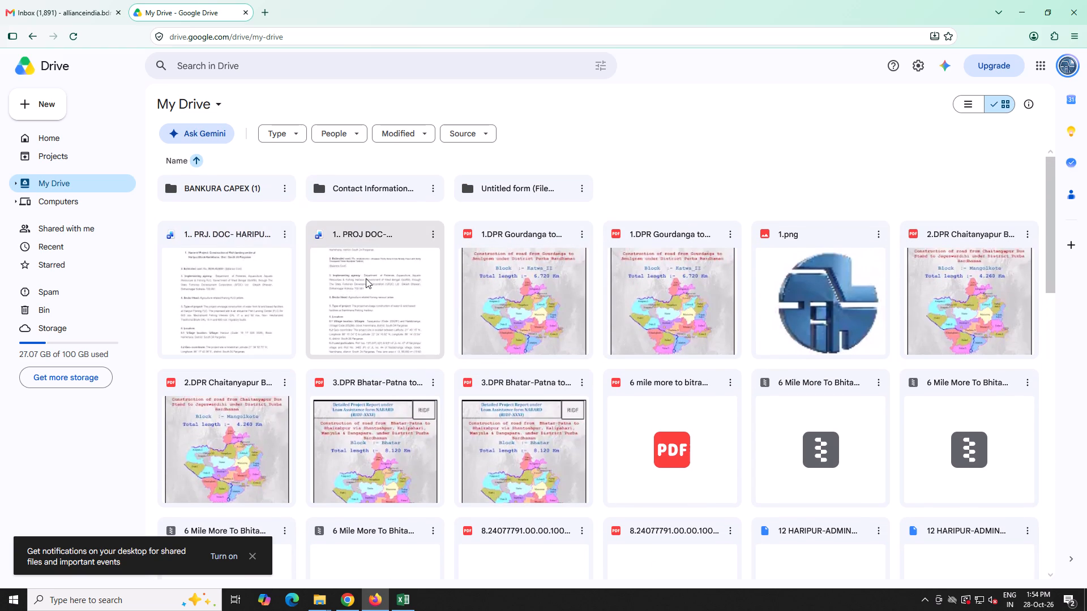
left_click(366, 278)
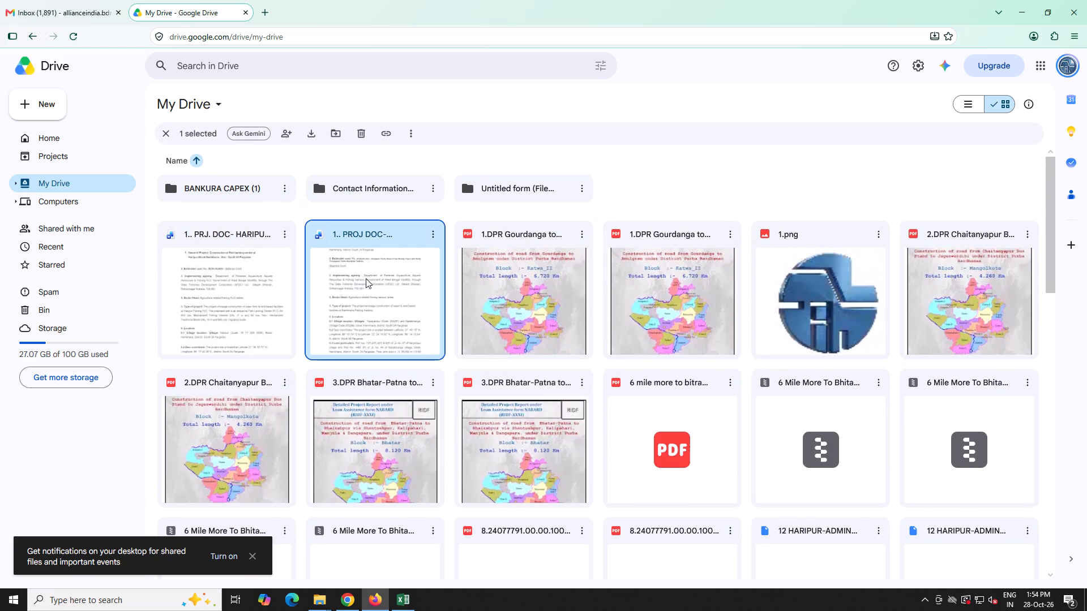
key("s")
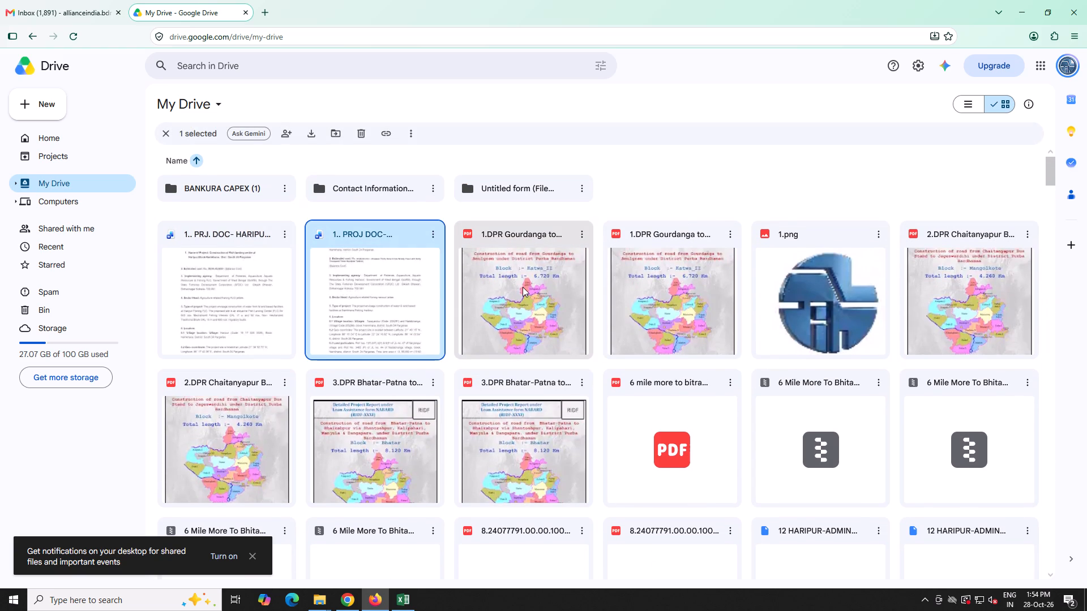
left_click(523, 287)
scroll(523, 287, "down", 13)
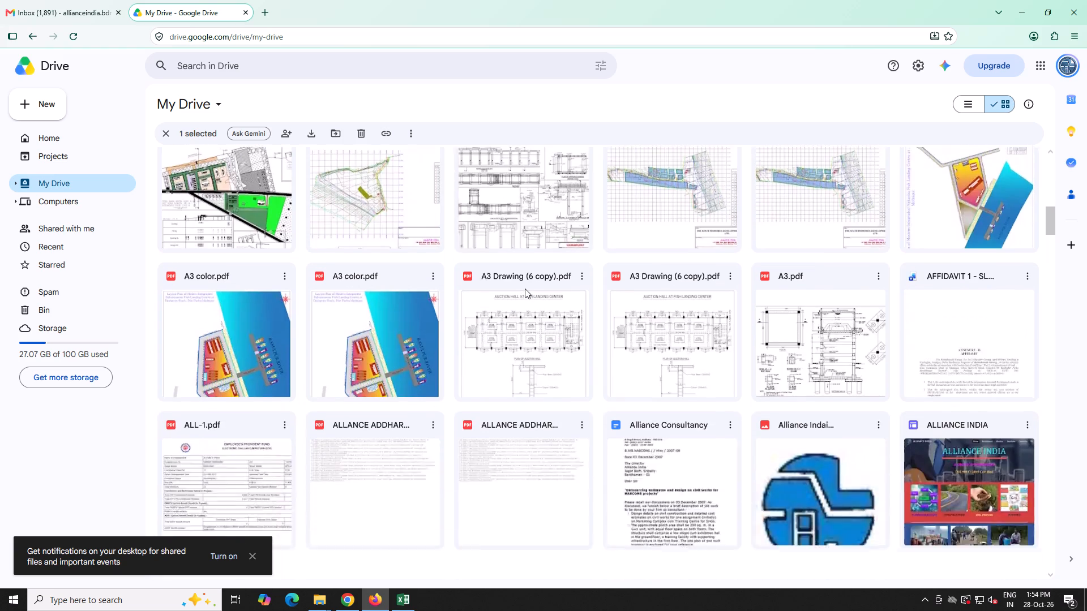
scroll(525, 289, "down", 9)
scroll(525, 289, "up", 12)
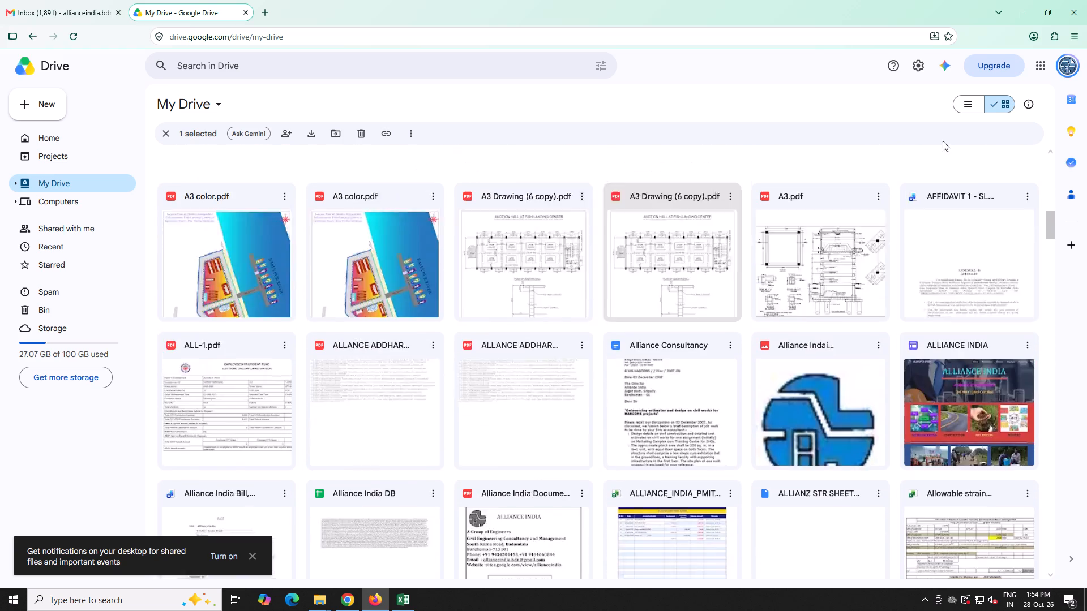
scroll(953, 135, "up", 12)
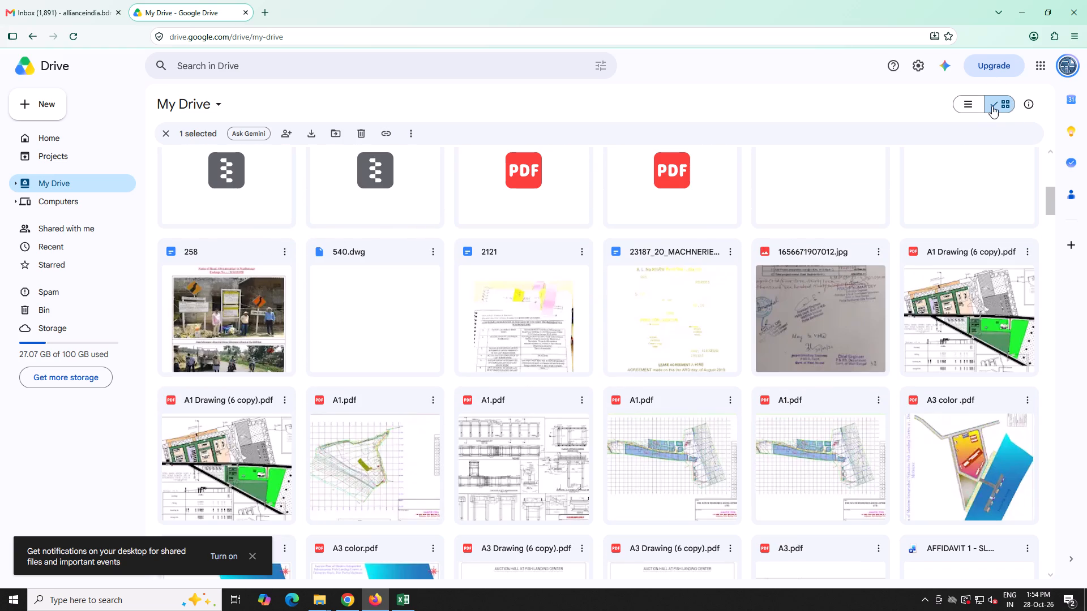
left_click(992, 106)
scroll(950, 153, "up", 7)
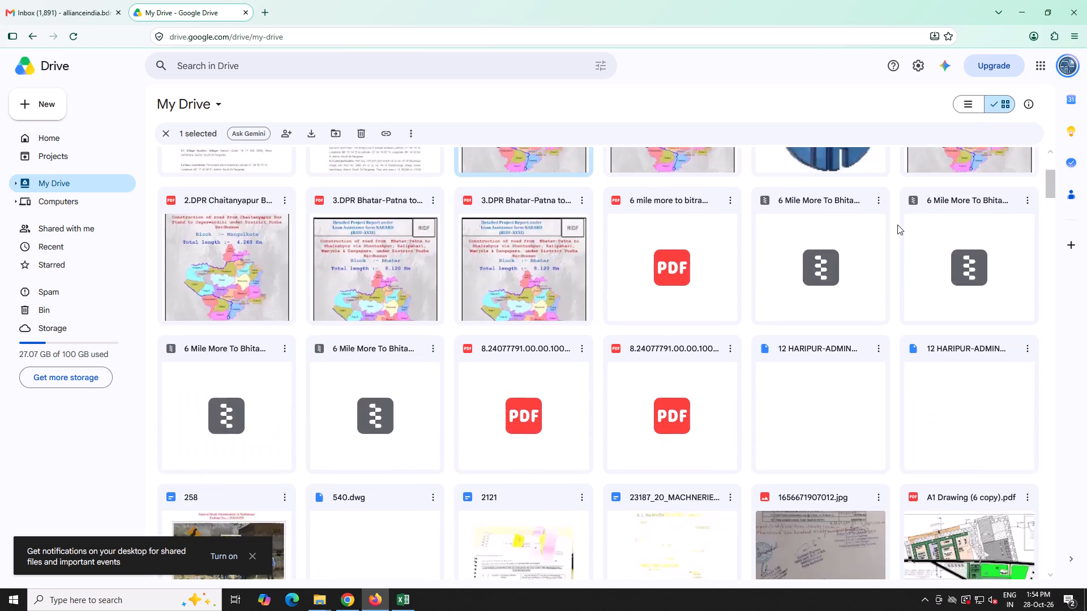
scroll(897, 225, "up", 1)
left_click(703, 294)
type("sss")
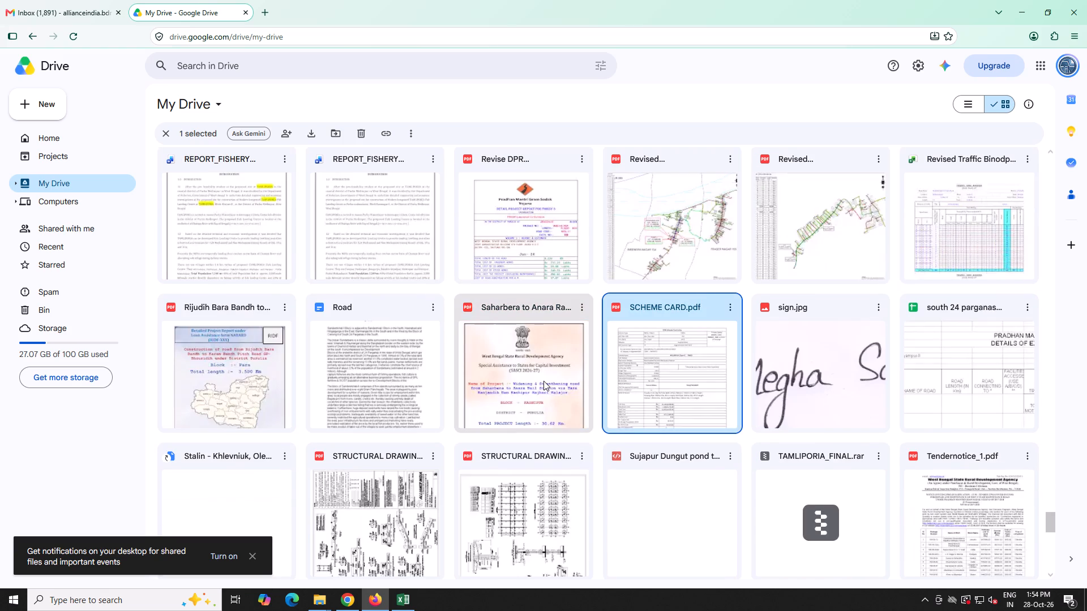
Share the Saharbera to Anara Rail Station PDF with anyone with the link as Editor and copy its link.
left_click(543, 381)
left_click(585, 305)
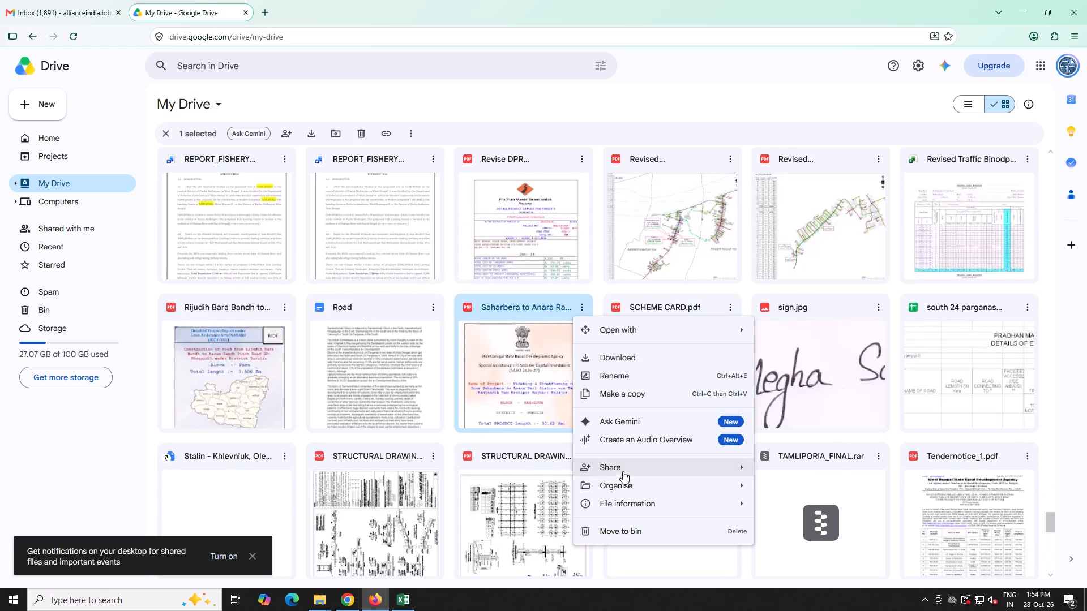
left_click(778, 468)
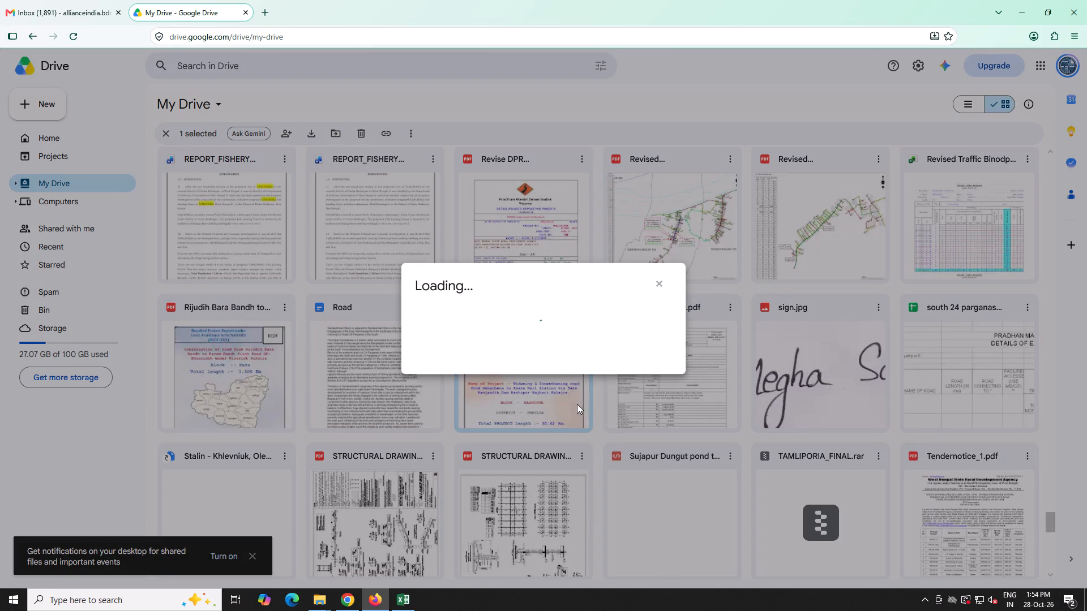
left_click(473, 377)
left_click(481, 425)
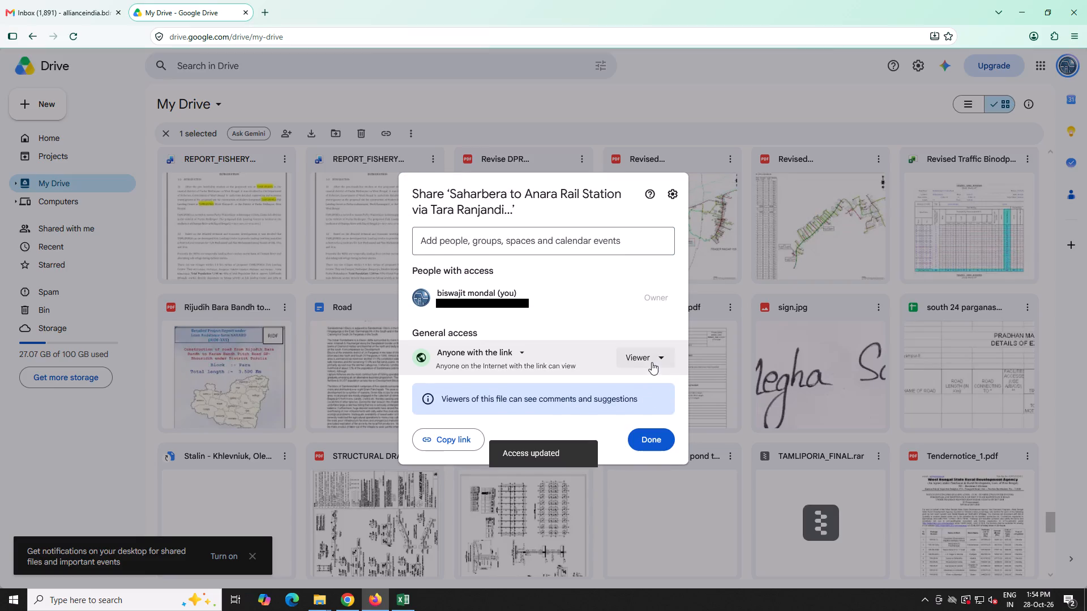
left_click(652, 360)
left_click(619, 458)
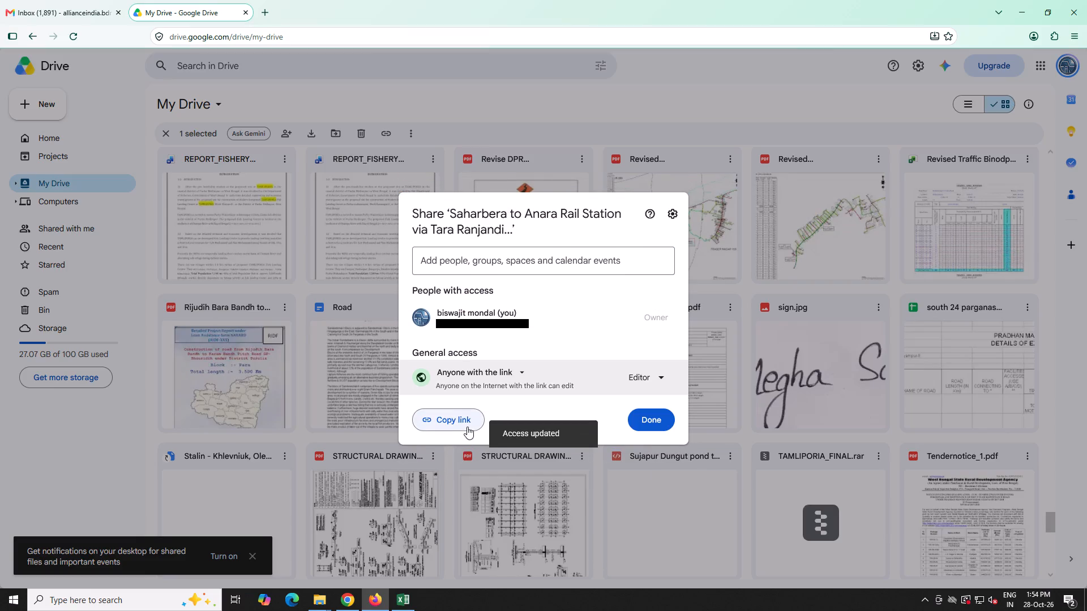
left_click(465, 424)
left_click(653, 419)
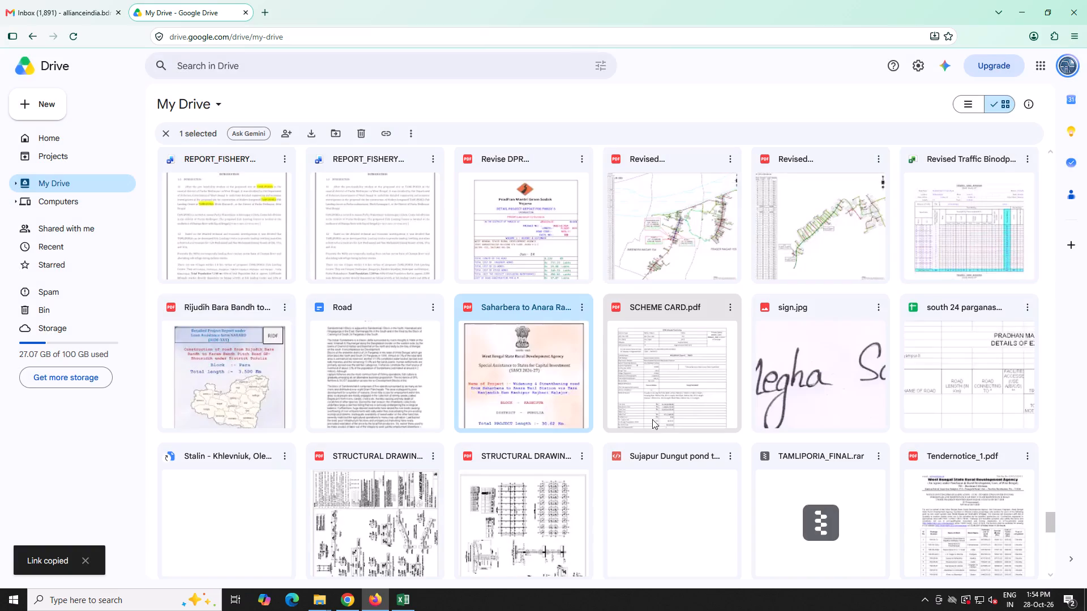
Switch to the SASCI26-27 sheet in Chrome and look down the District column from Alipurduar for the Purulia road projects.
left_click(343, 603)
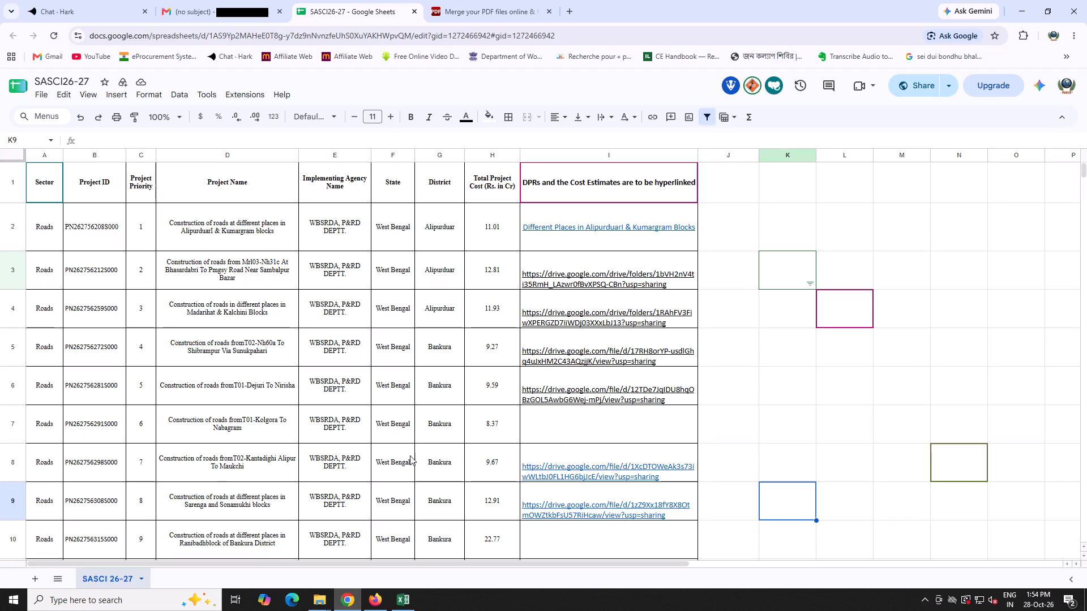
scroll(450, 457, "up", 6)
scroll(447, 371, "up", 6)
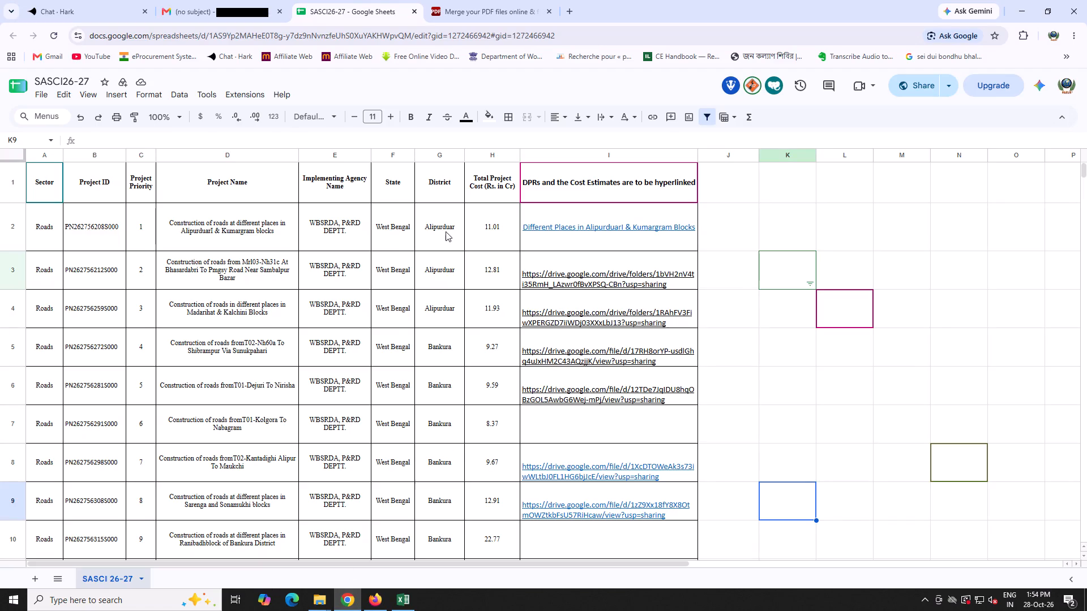
left_click(446, 231)
key("Down")
key("Down")
key("Down")
key("Down")
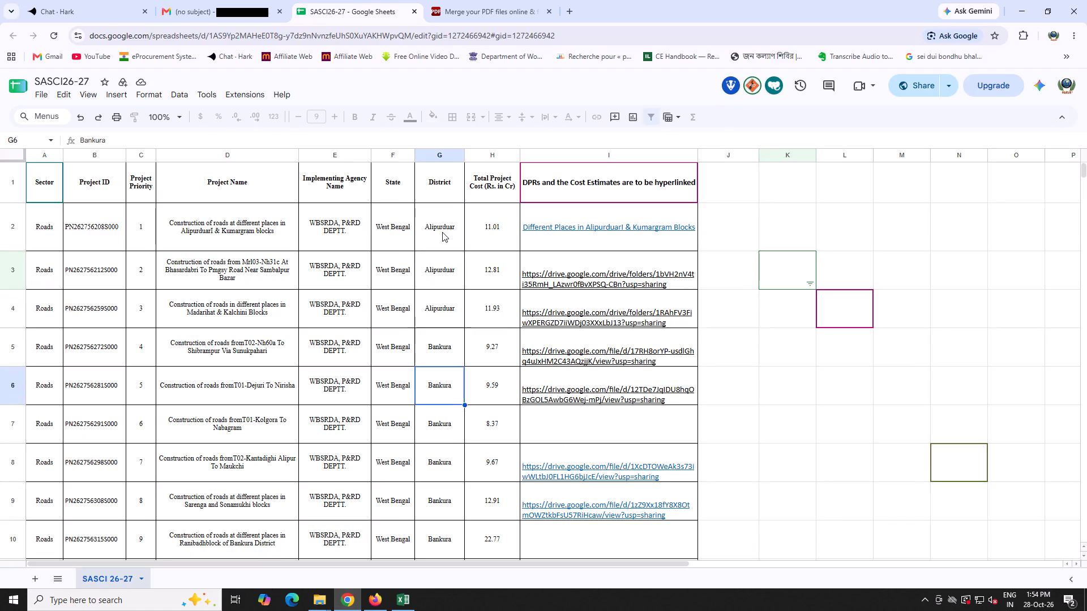
key("Down")
key("Down")
key("Down")
key("Down")
key("Down")
key("Down")
key("Down")
key("Down")
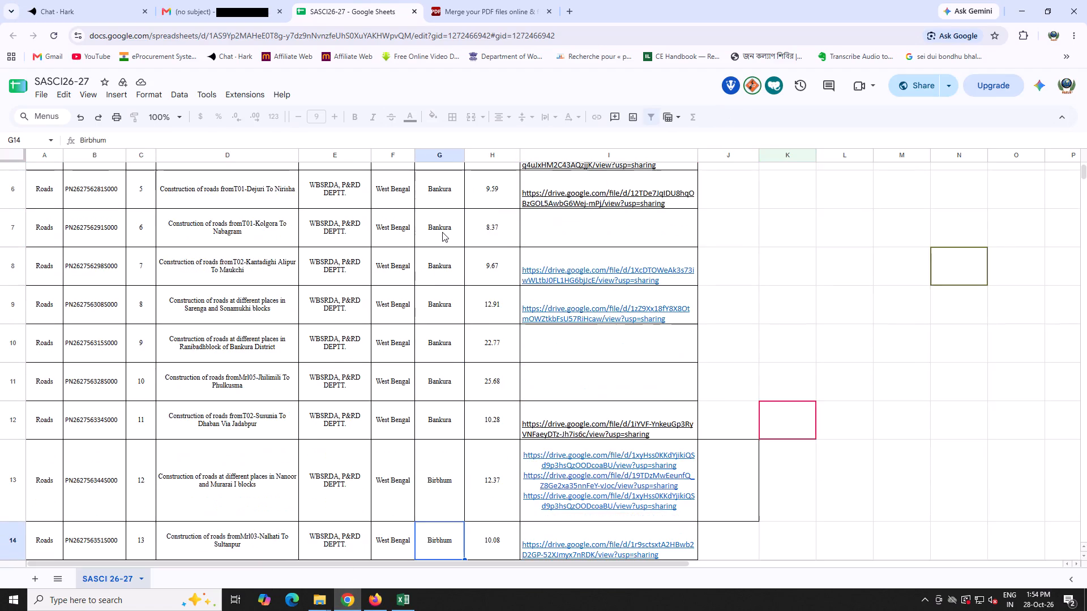
key("Down")
key("Down")
key("Down")
key("Down")
key("Down")
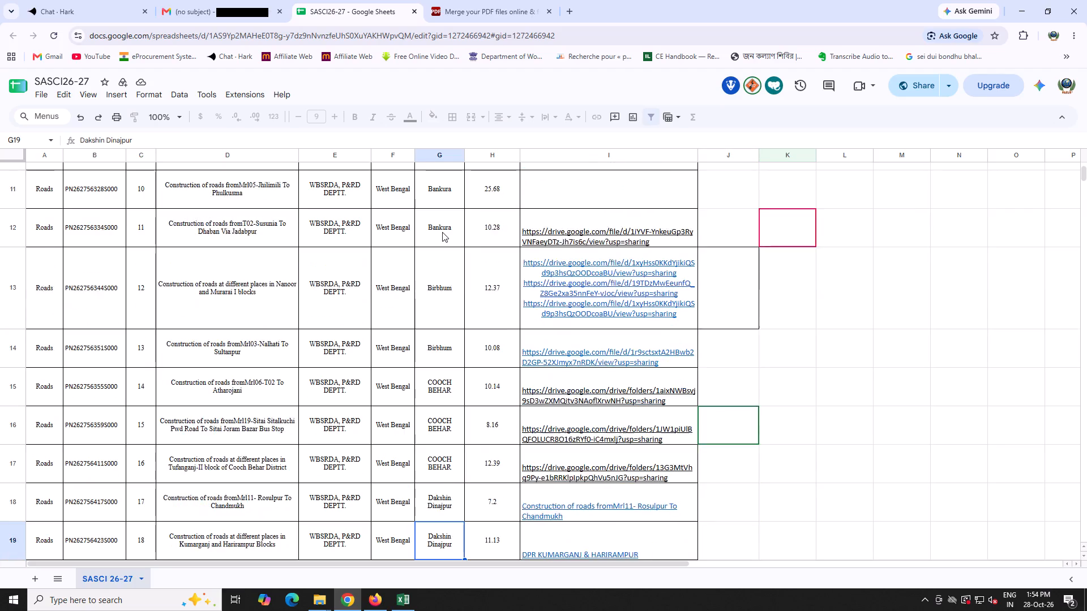
key("Down")
key("Down")
key("Down")
key("Down")
key("Down")
key("Down")
key("Down")
key("Down")
key("Down")
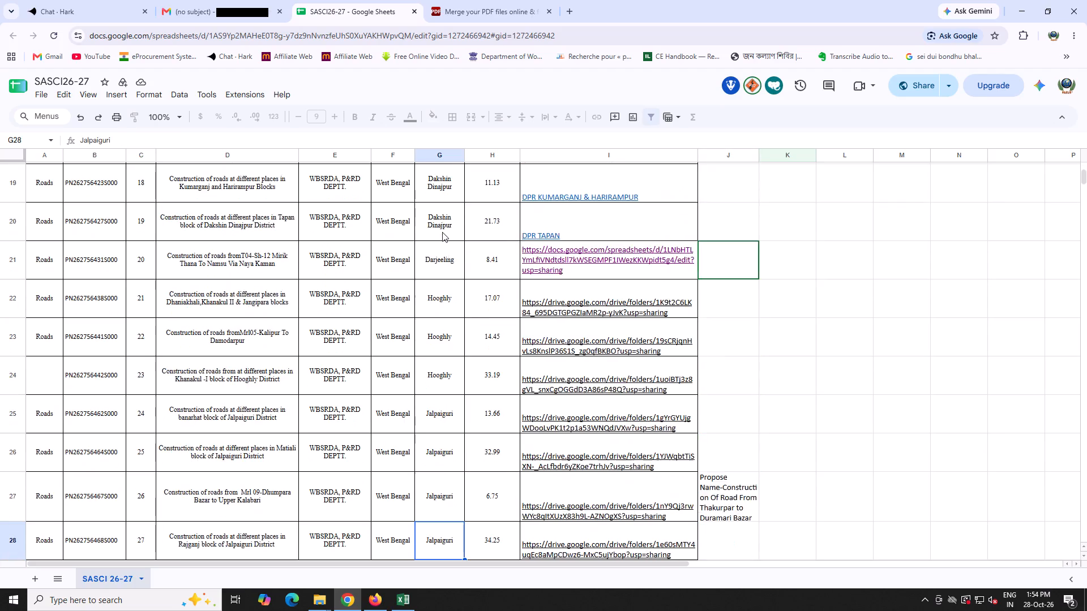
key("Down")
key("Down")
key("Down")
key("Down")
key("Down")
key("Down")
key("Down")
key("Down")
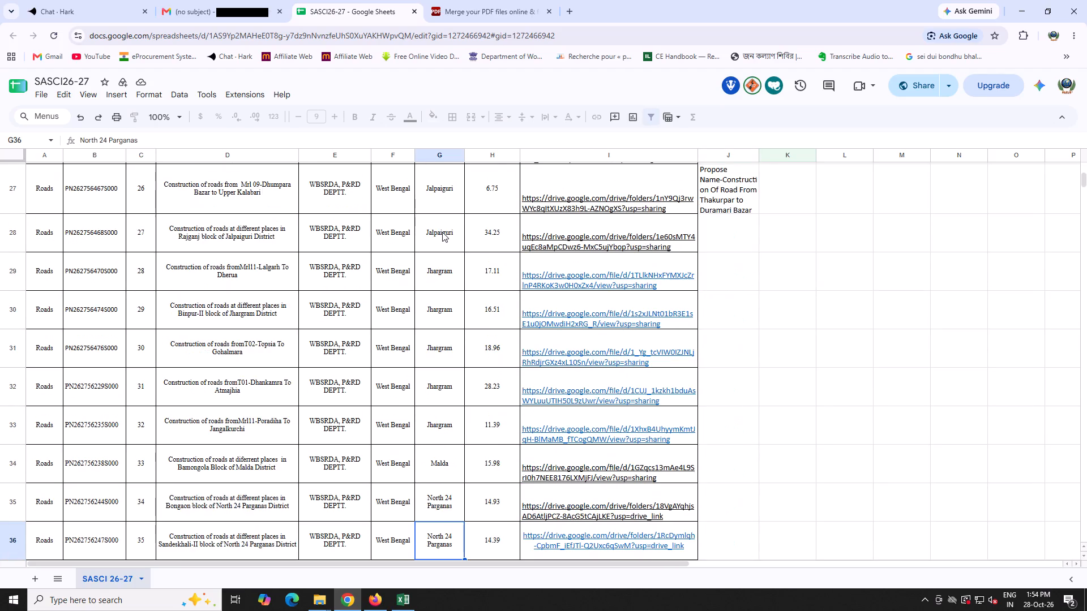
key("Down")
key("Down")
key("Down")
key("Down")
key("Down")
key("Down")
key("Down")
key("Down")
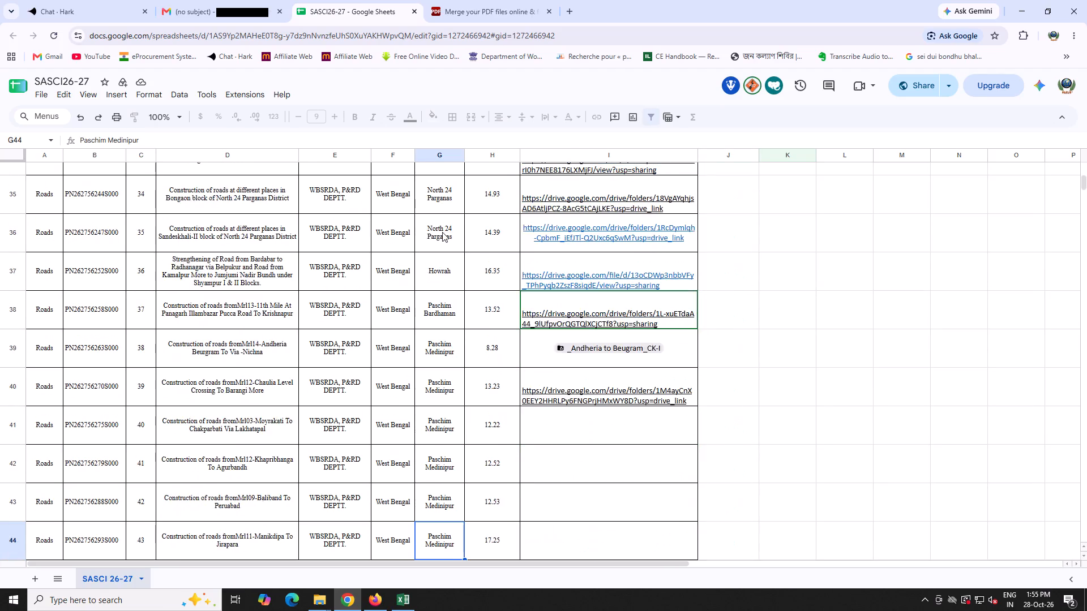
key("Down")
key("Down")
key("Down")
key("Down")
key("Down")
key("Down")
key("Down")
key("Down")
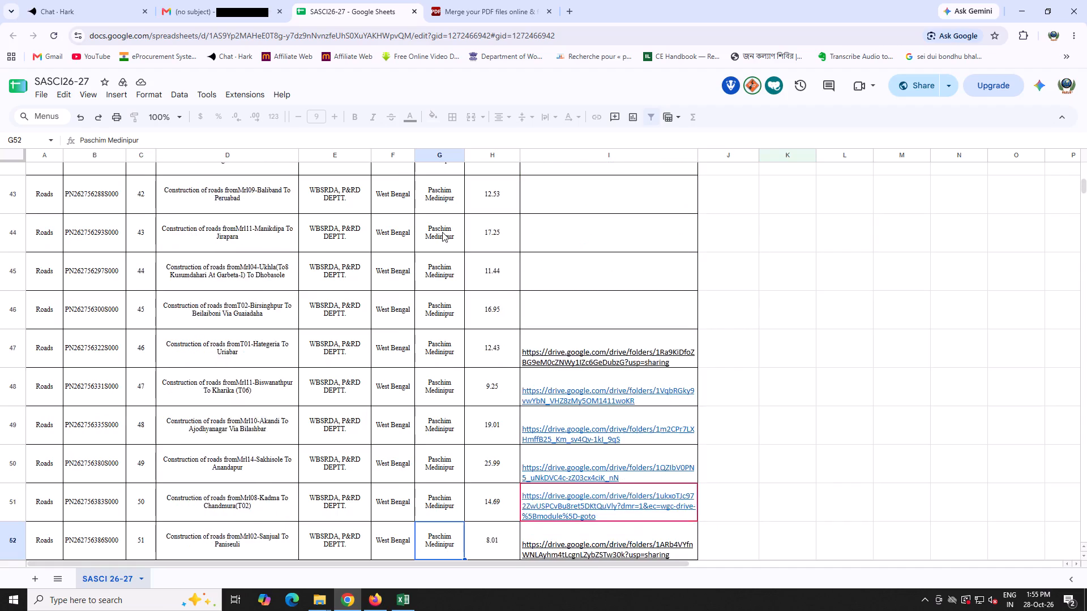
key("Down")
key("Down")
key("Down")
key("Down")
key("Down")
key("Down")
key("Down")
key("Down")
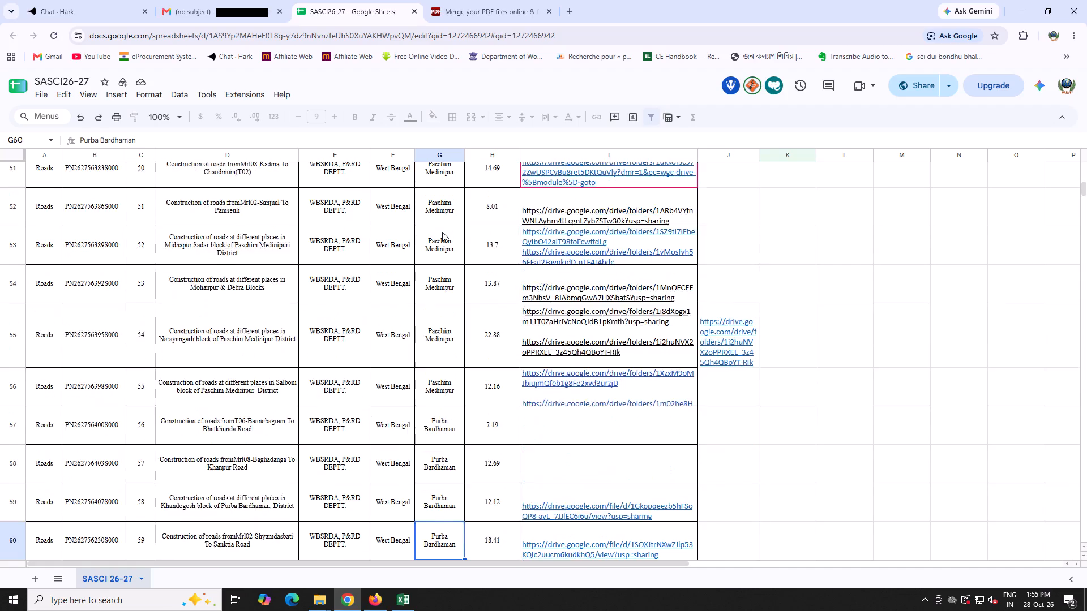
key("Down")
key("Down")
key("Down")
key("Down")
key("Down")
key("Down")
key("Down")
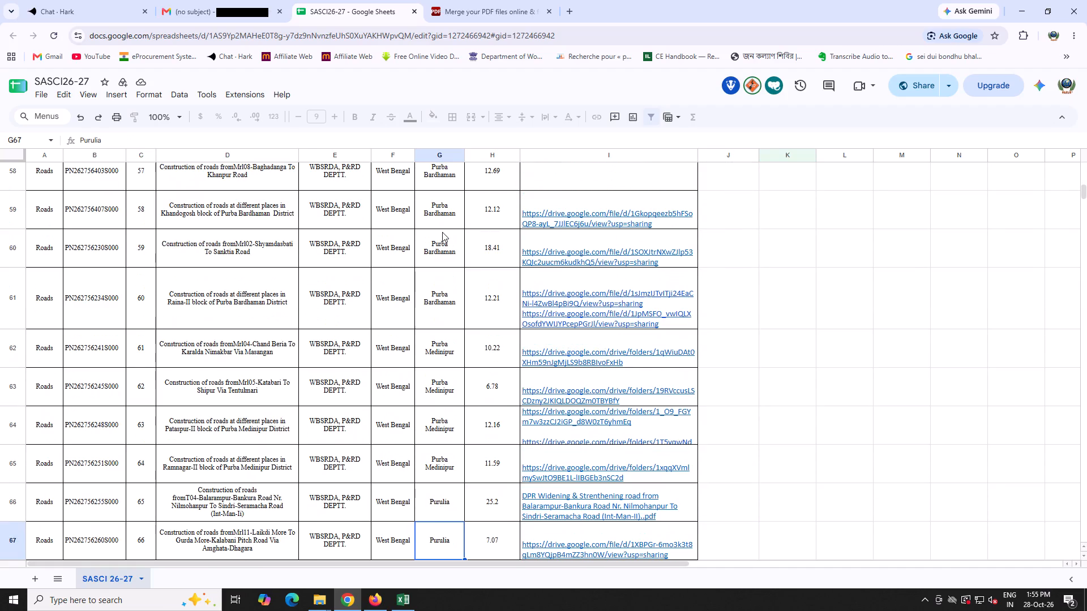
key("Up")
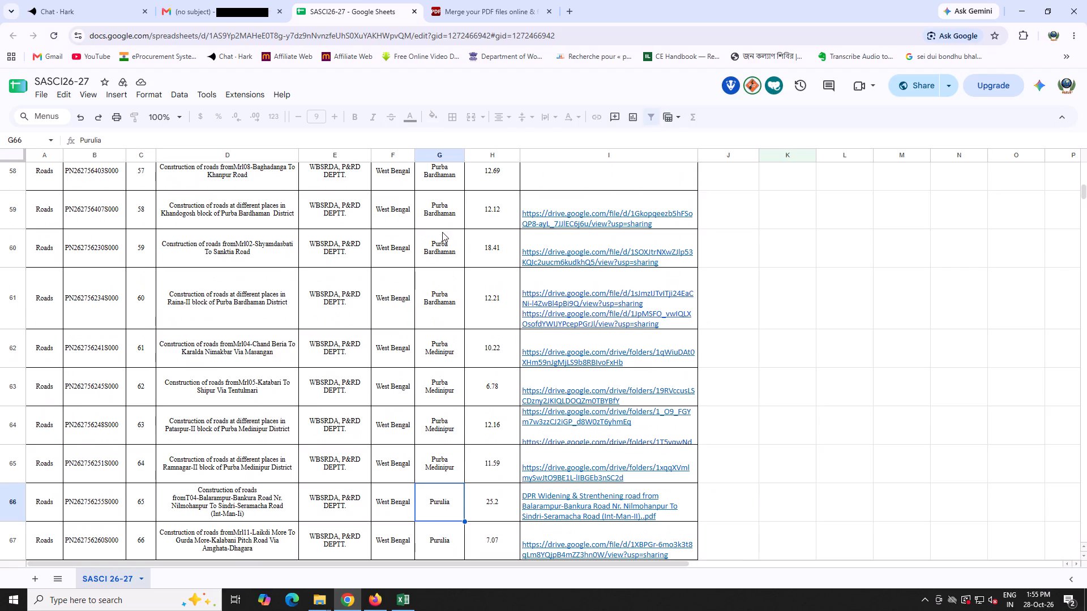
key("Down")
key("Down")
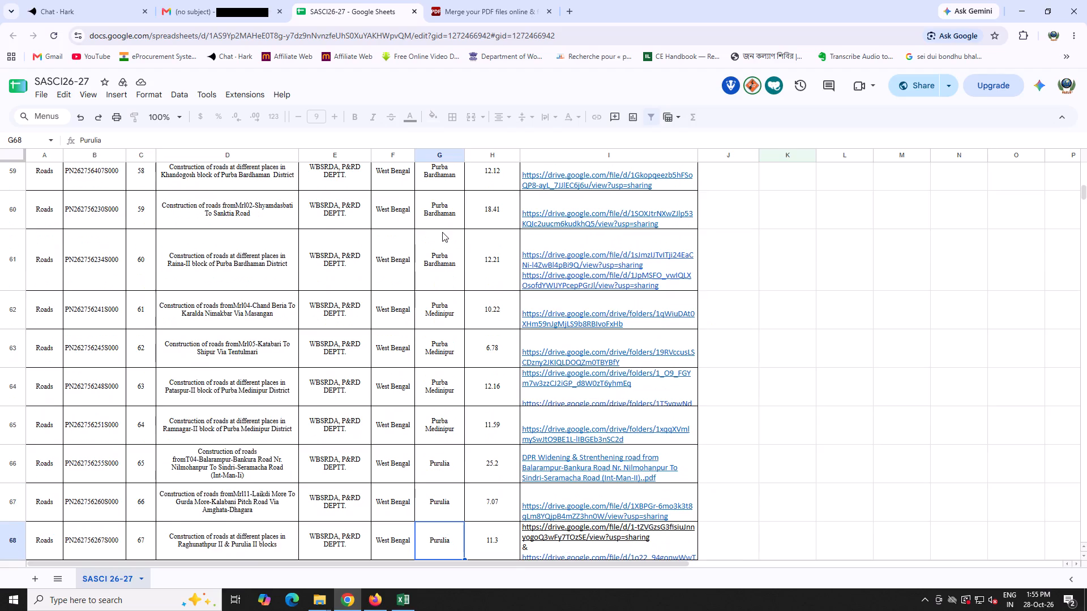
key("Down")
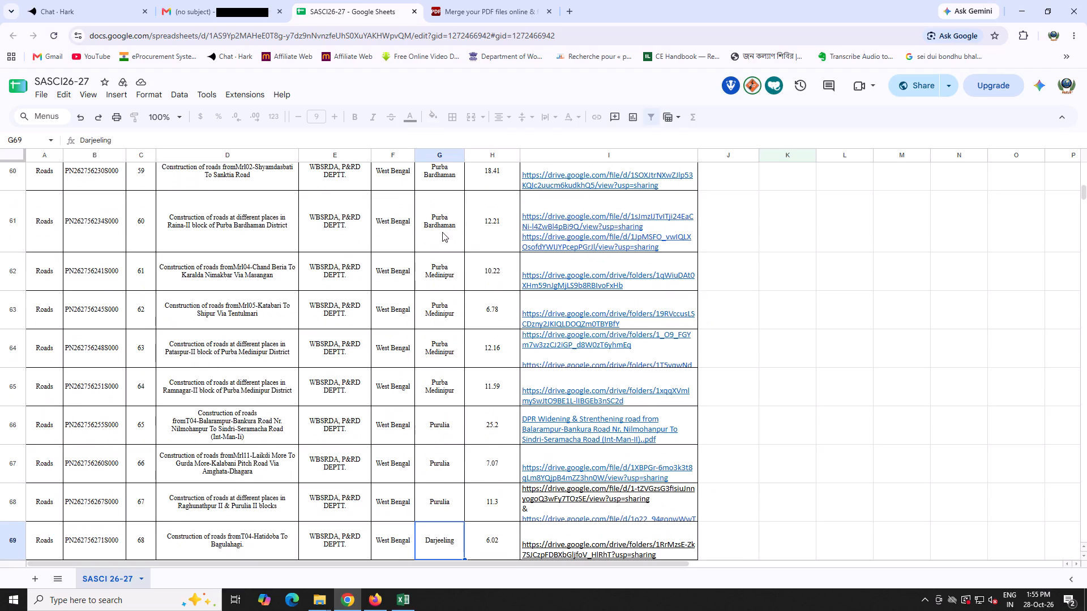
Look further down the District column to the Purulia roads below Dakshin Dinajpur and check their project names for the Saharbera road.
key("Down")
key("Down")
key("Down")
key("Down")
key("Down")
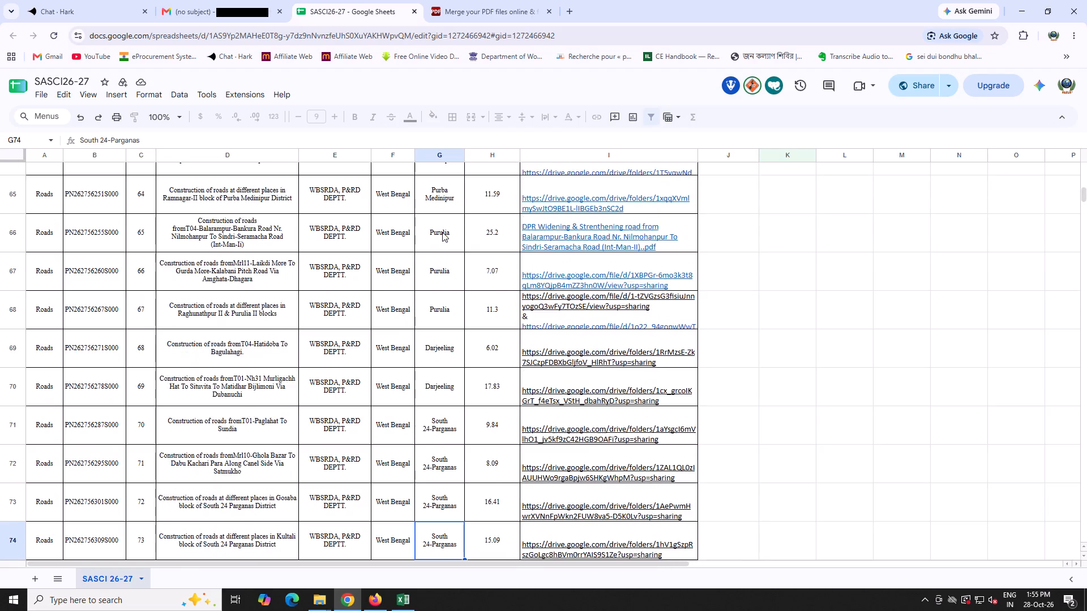
key("Down")
key("Down")
key("Down")
key("Down")
key("Down")
key("Down")
key("Down")
key("Down")
key("Down")
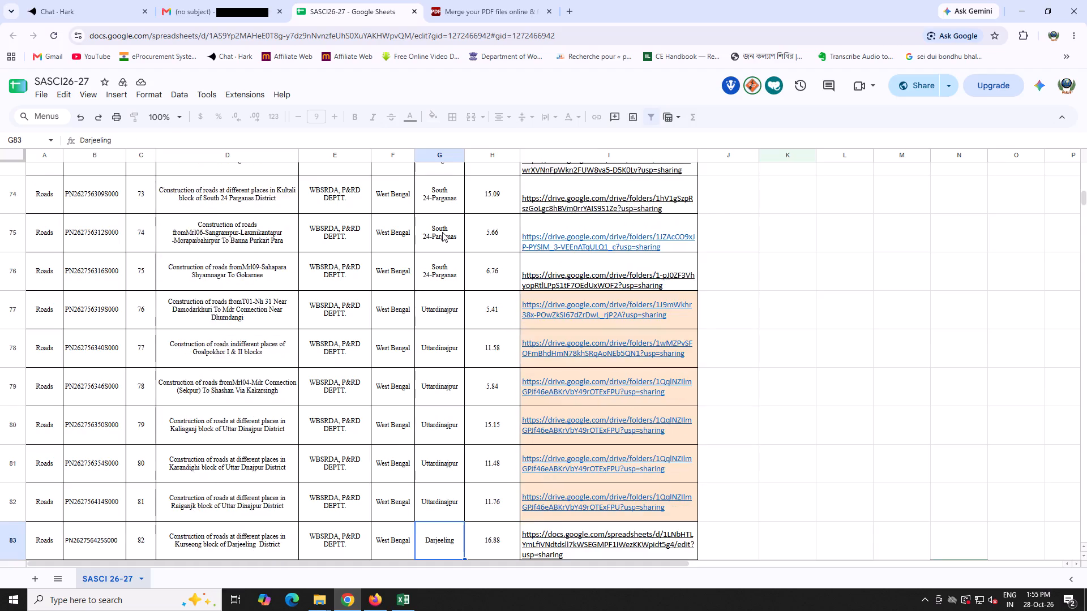
key("Down")
key("Down")
key("Down")
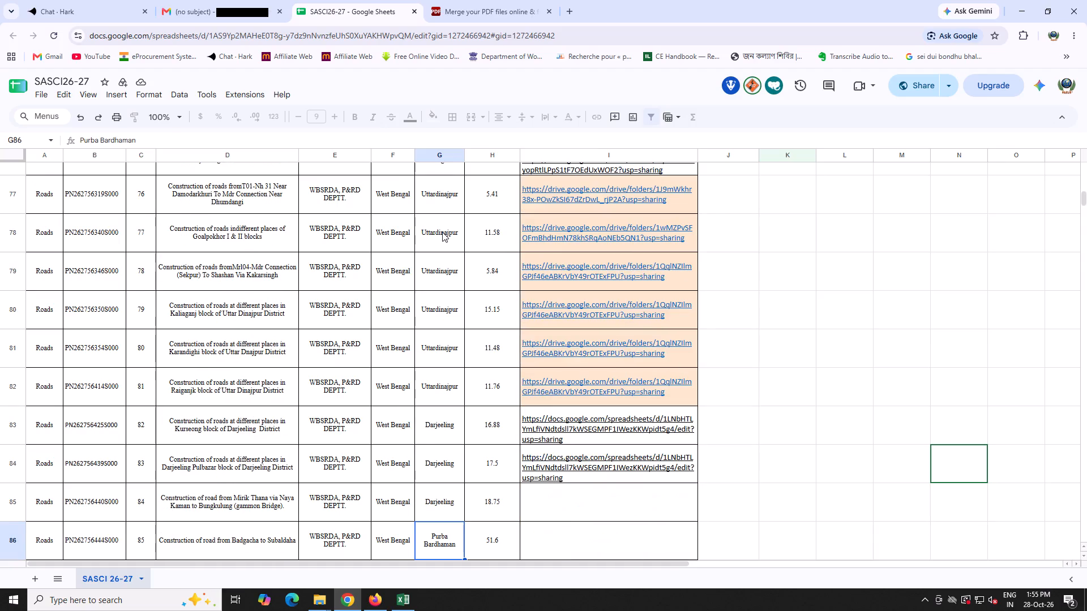
key("Up")
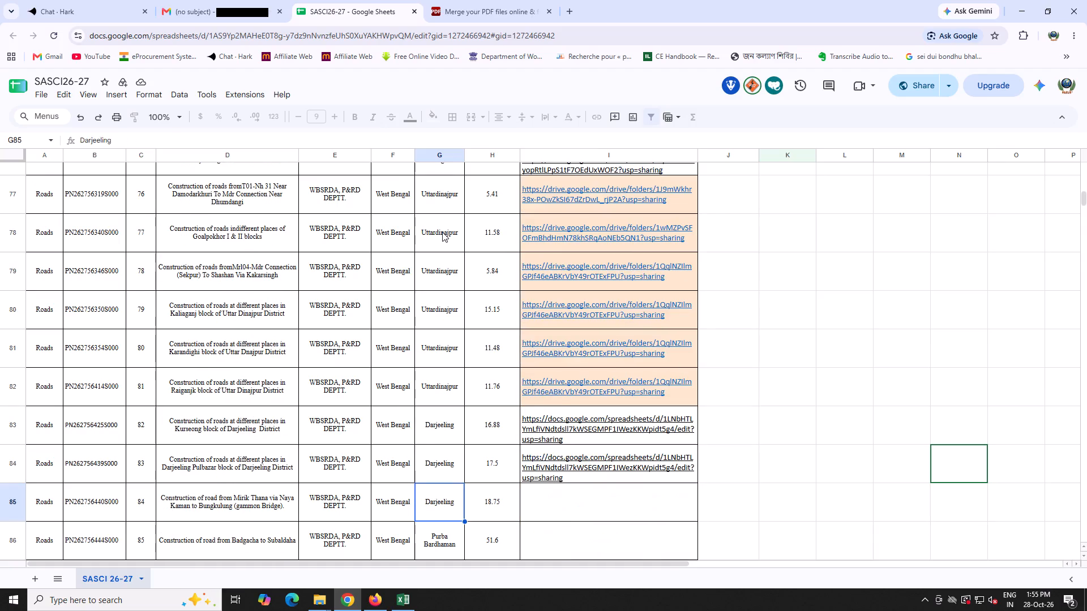
key("Down")
key("Down")
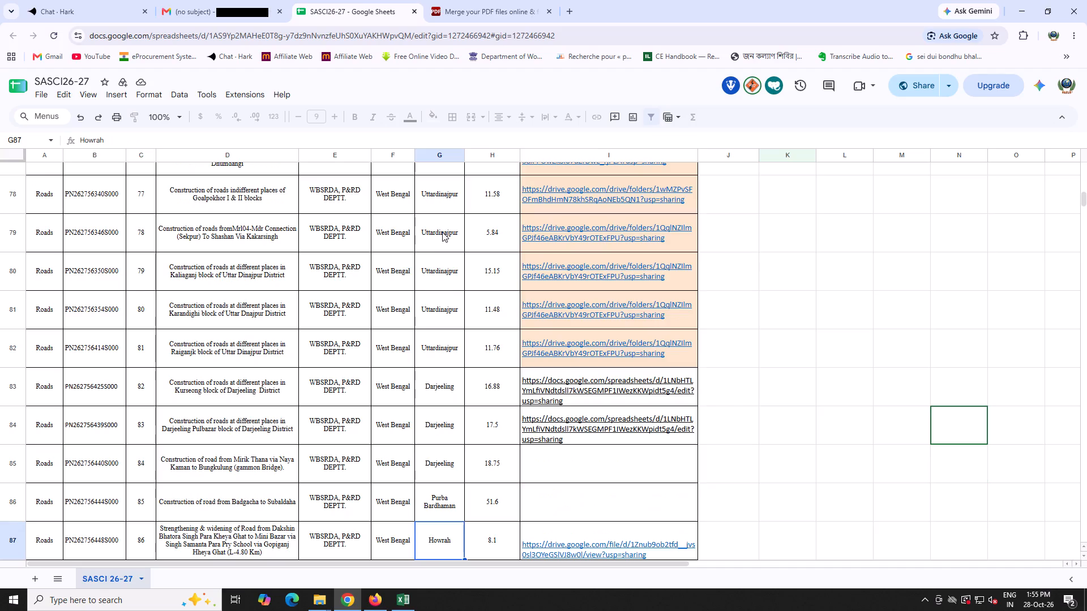
key("Down")
key("Down")
key("Down")
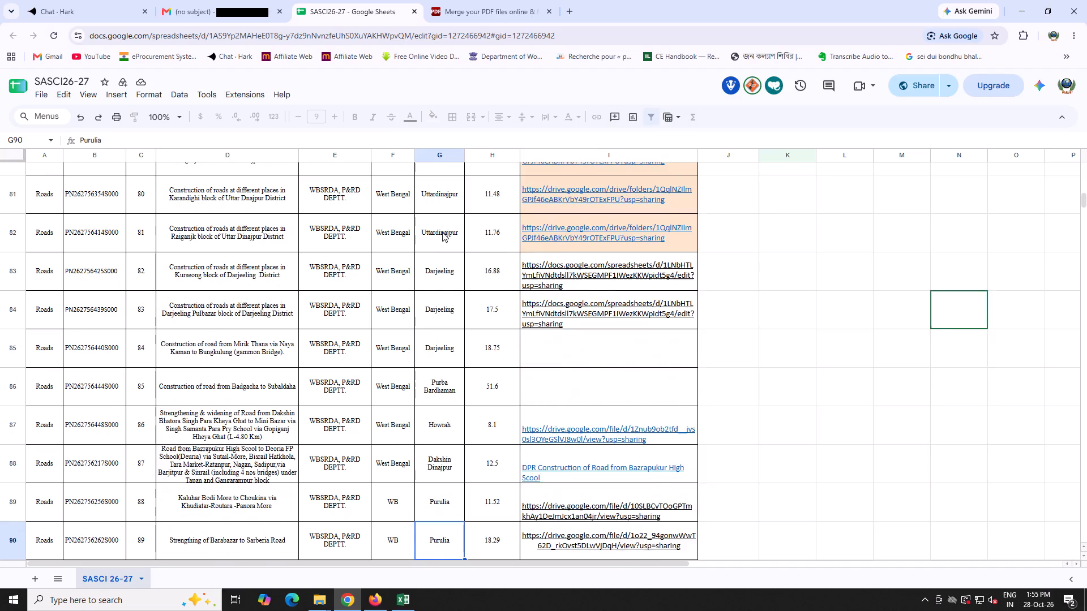
key("Down")
key("Up")
key("Up")
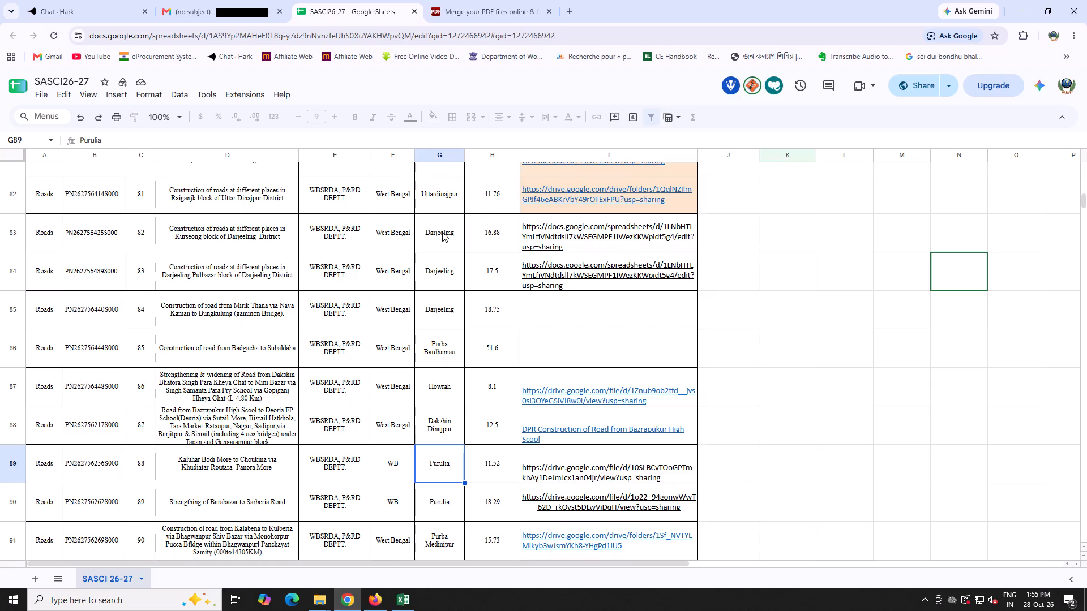
Find the Saharbera to Anara Rail Station road in the later Purulia rows and paste the copied Drive link into its column I cell.
key("Down")
key("Down")
key("Down")
key("Down")
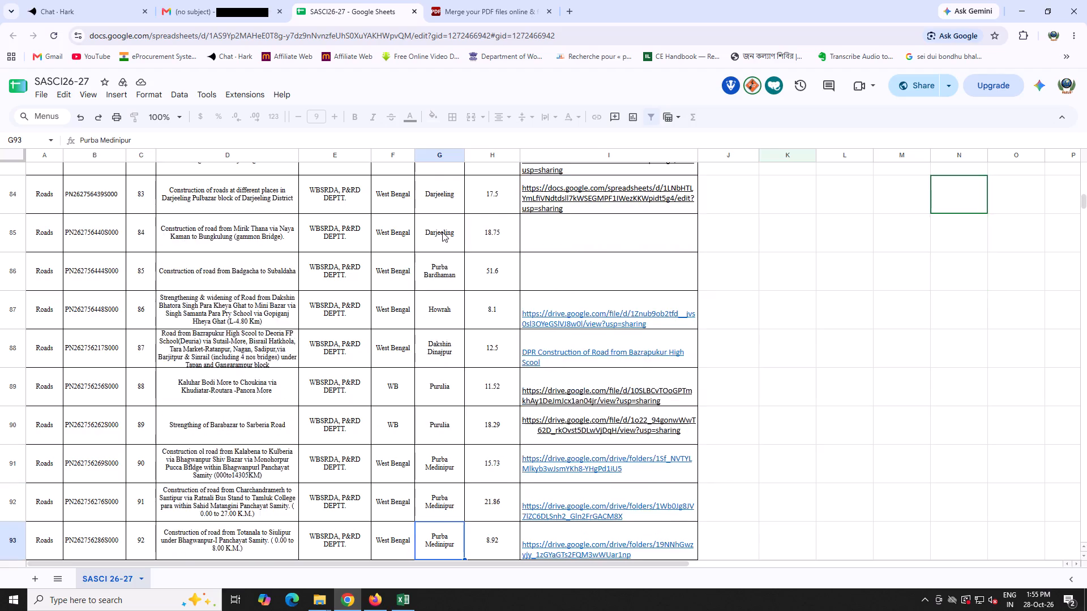
key("Down")
key("Down")
key("Down")
key("Down")
key("Down")
key("Down")
key("Down")
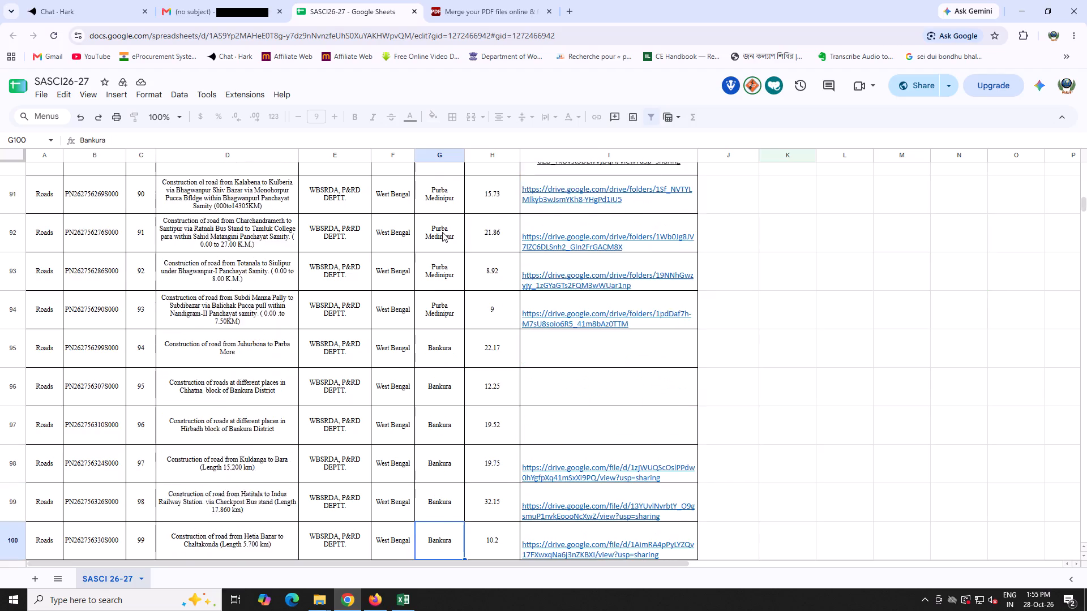
key("Down")
key("Down")
key("Down")
key("Down")
key("Down")
key("Down")
key("Down")
key("Down")
key("Down")
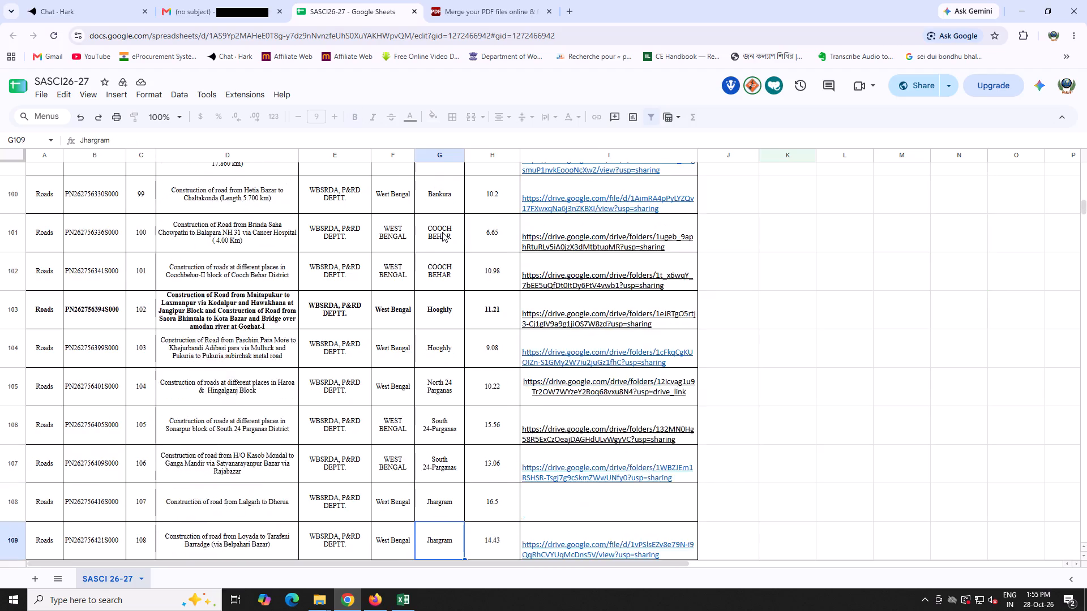
key("Down")
key("Down")
key("Down")
key("Down")
key("Down")
key("Down")
key("Down")
key("Down")
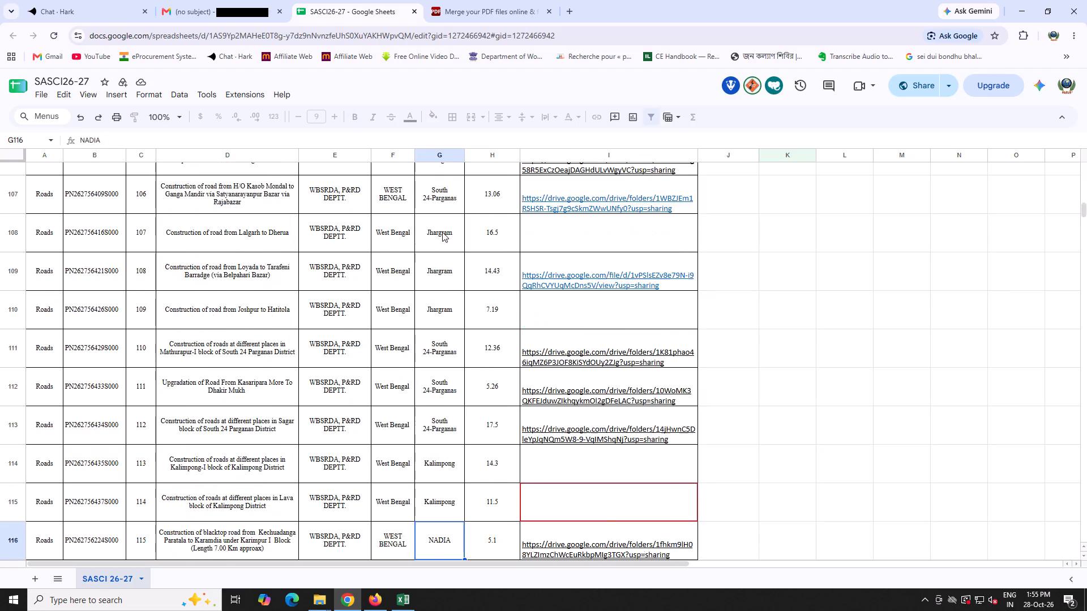
key("Down")
key("Down")
key("Down")
key("Down")
key("Down")
key("Down")
key("Down")
key("Down")
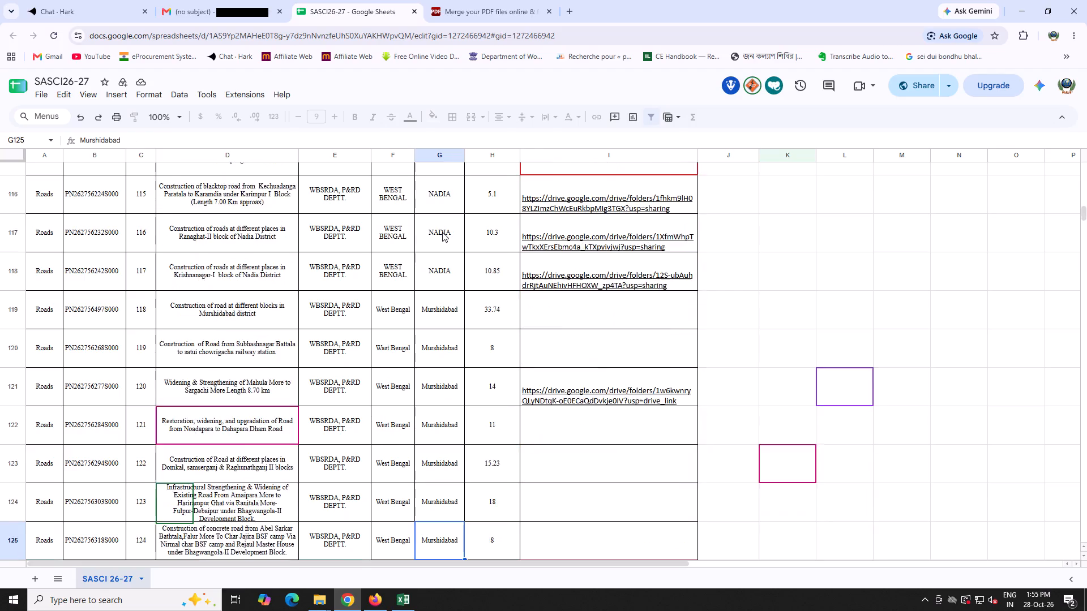
key("Down")
key("Down")
key("Down")
key("Down")
key("Down")
key("Down")
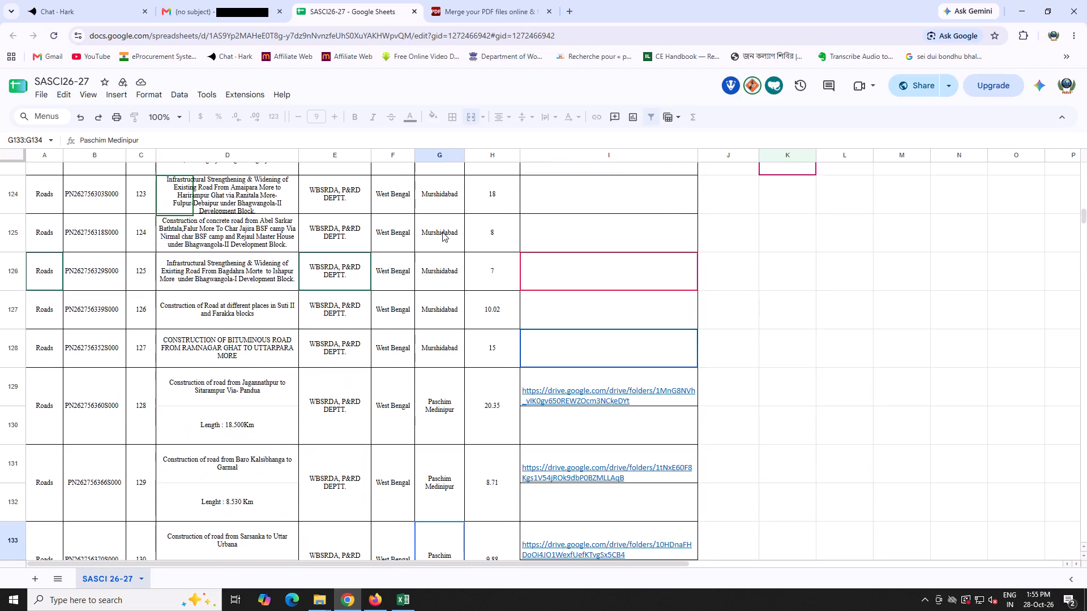
key("Down")
key("Down")
key("Down")
key("Down")
key("Down")
key("Down")
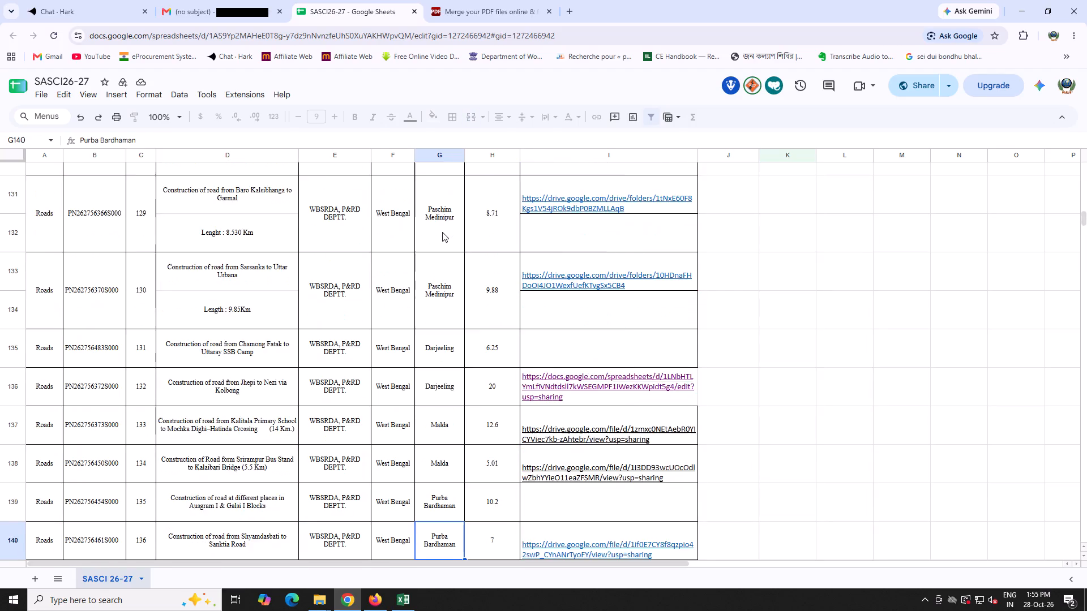
key("Down")
key("Down")
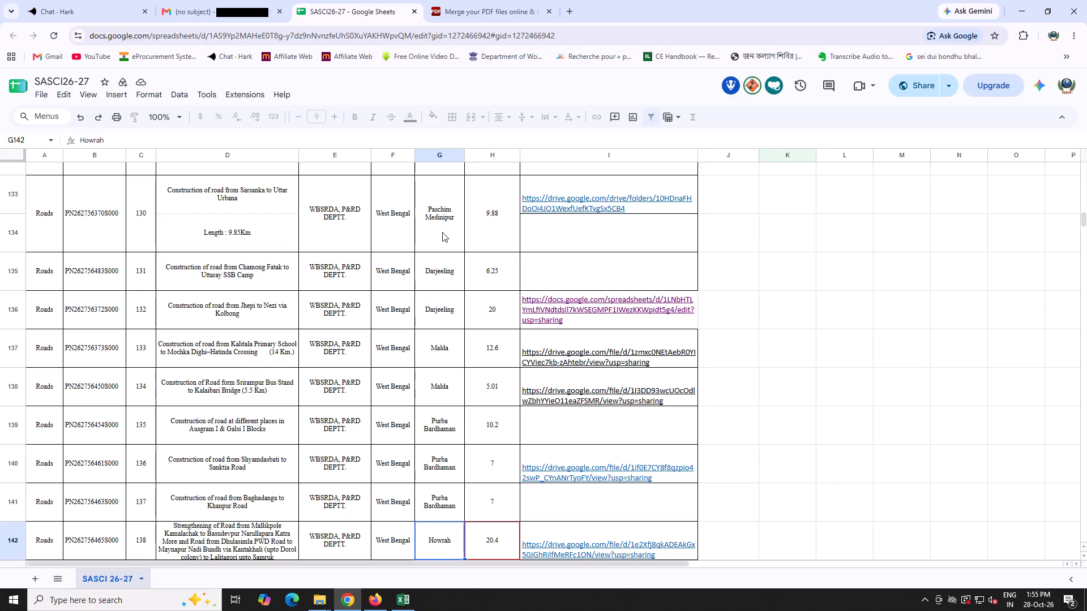
key("Down")
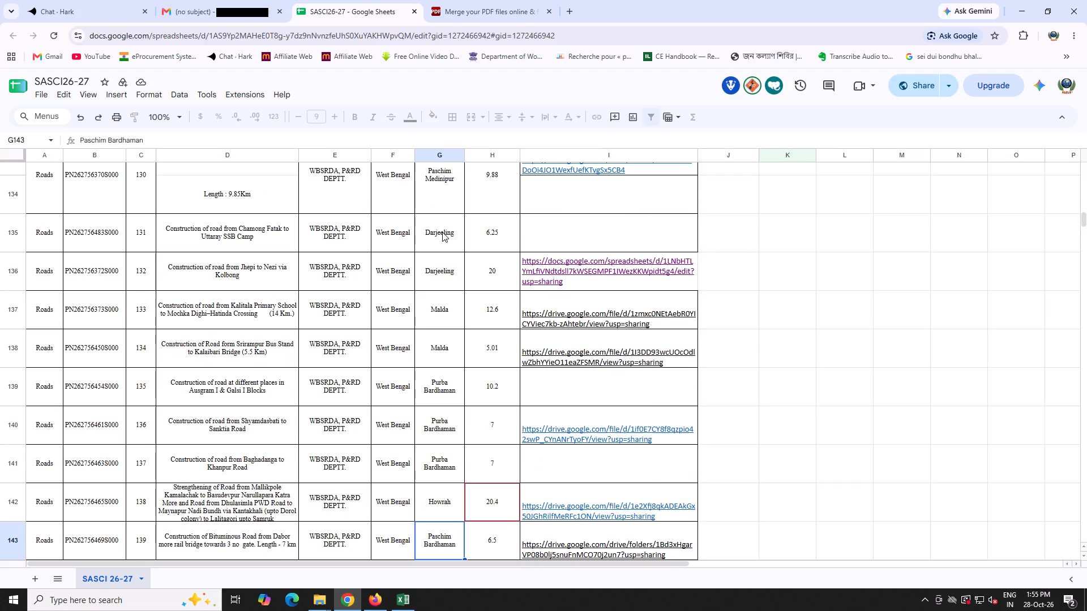
key("Down")
key("Down")
key("Down")
key("Down")
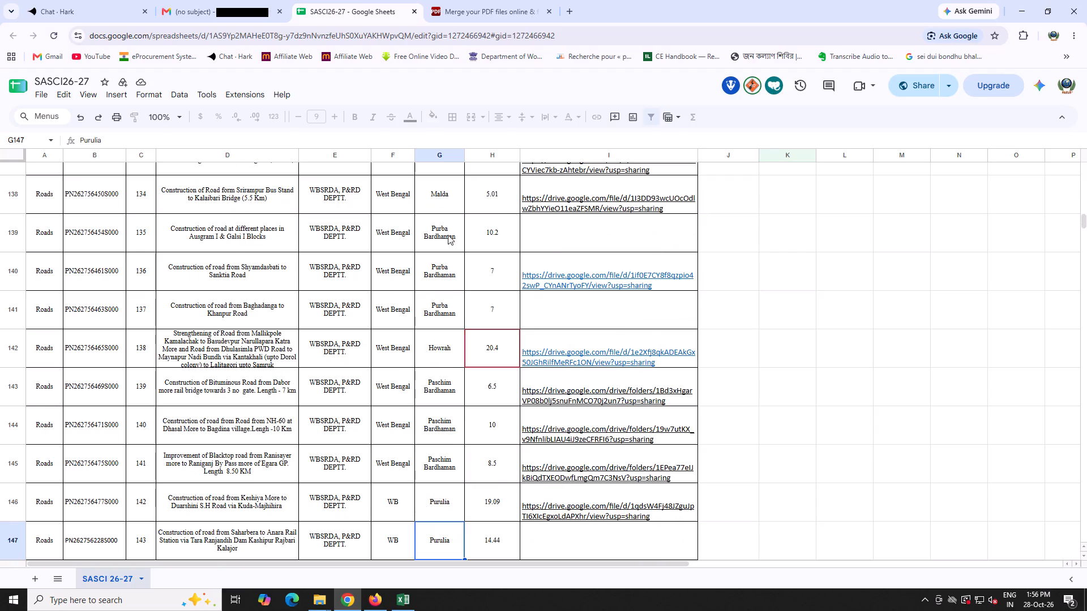
right_click(551, 550)
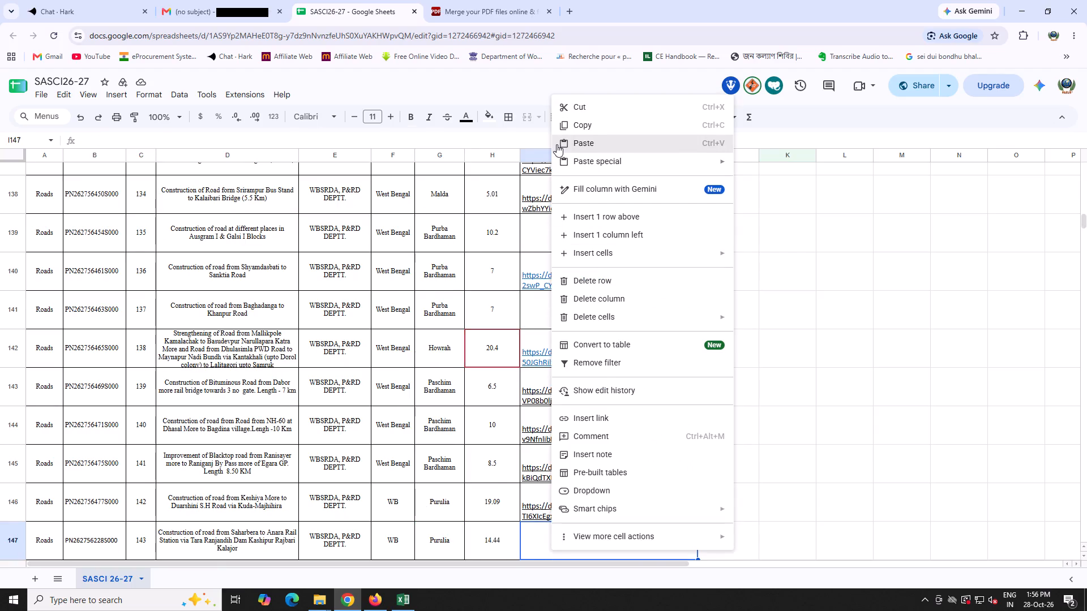
left_click(560, 144)
left_click(818, 317)
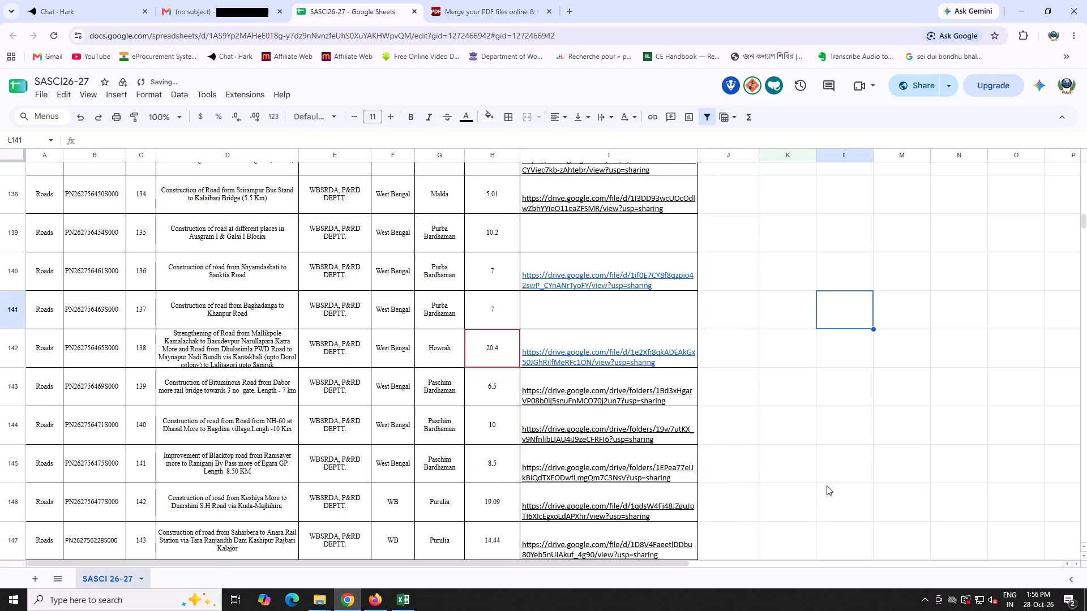
Look through the remaining project rows down to the TOTAL row for other road reports still without links.
scroll(755, 463, "down", 2)
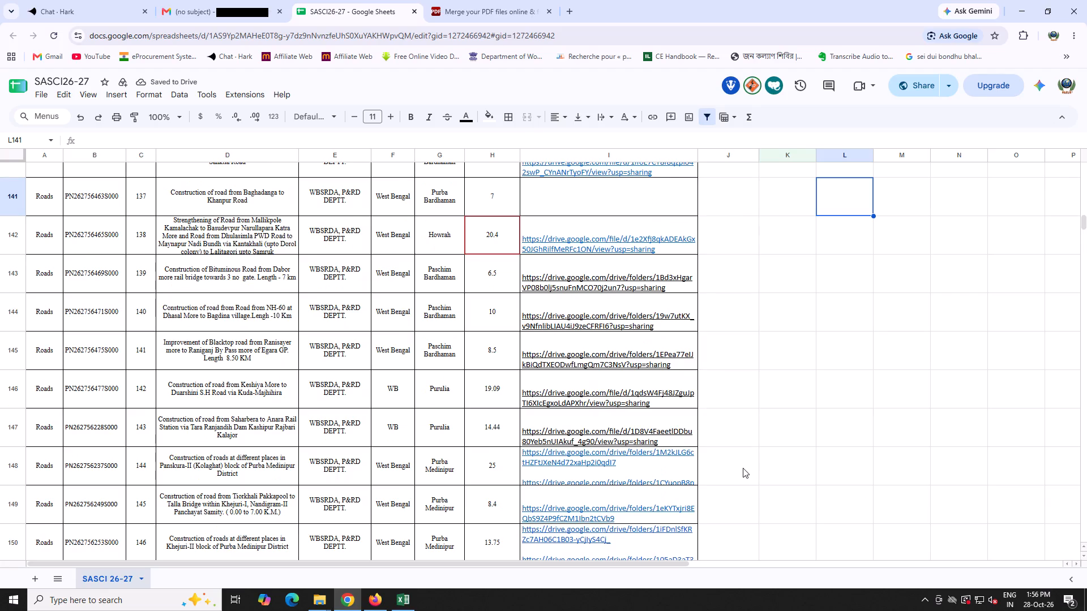
scroll(741, 471, "down", 5)
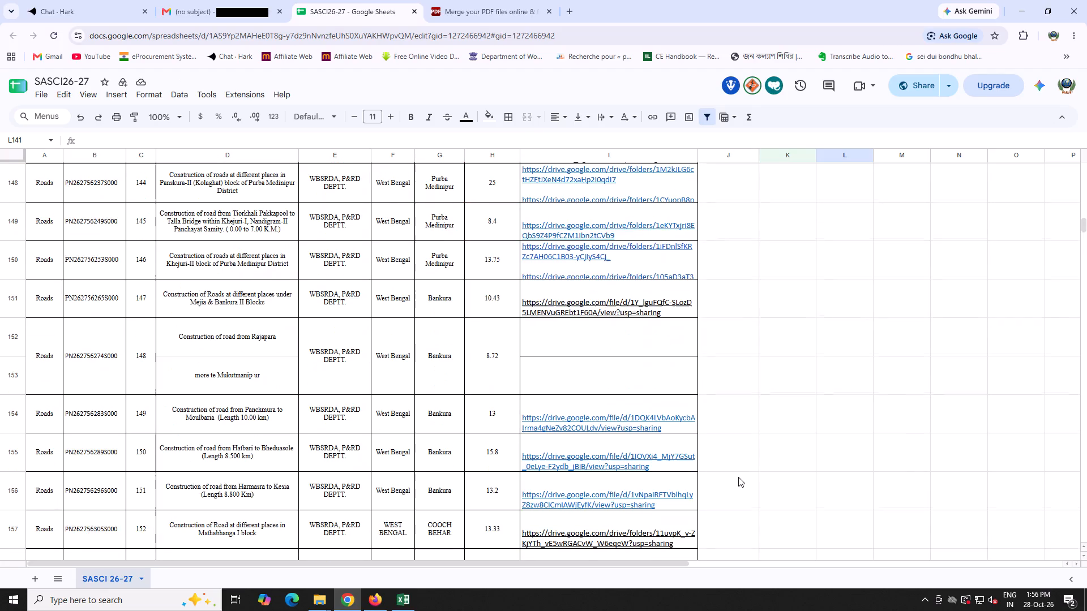
scroll(738, 477, "down", 5)
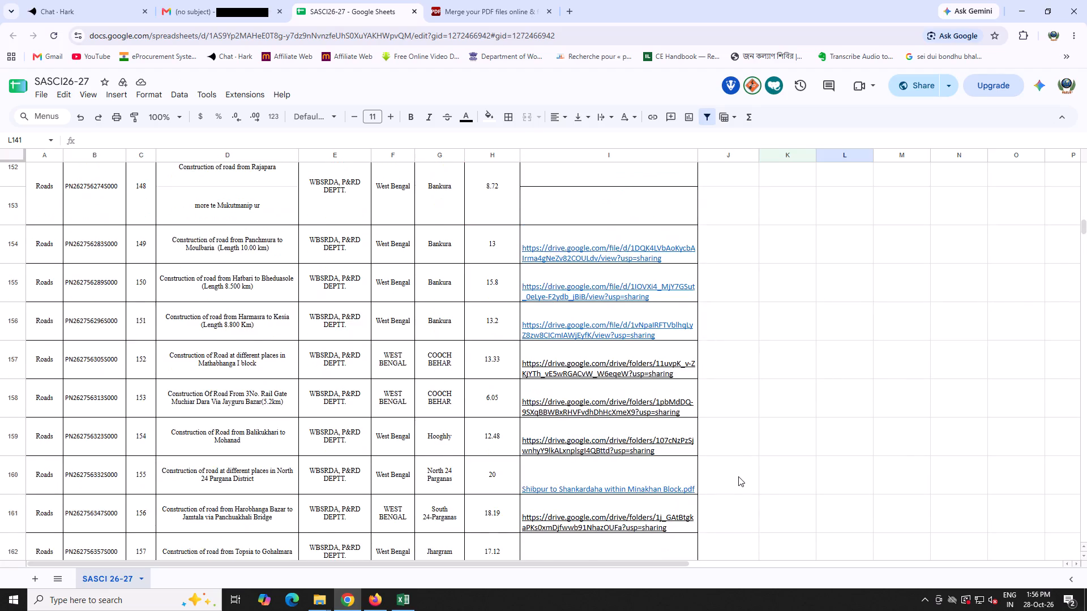
scroll(738, 476, "down", 20)
scroll(738, 476, "down", 15)
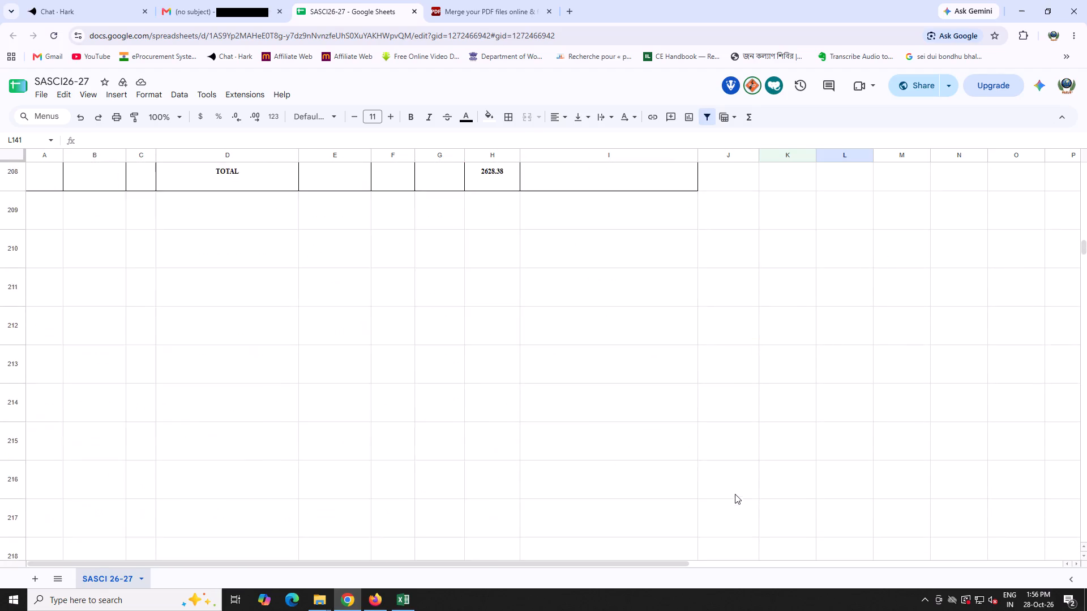
scroll(735, 494, "down", 6)
scroll(735, 494, "up", 15)
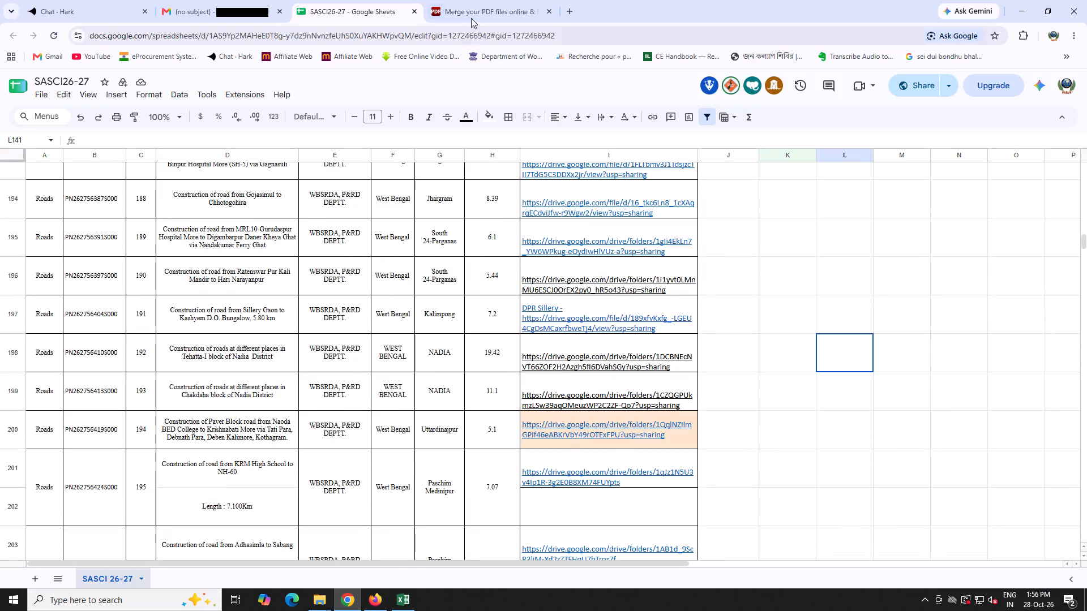
Switch to the Online2PDF merge page and bring up its empty file selection form for a new merge.
left_click(474, 3)
left_click(371, 352)
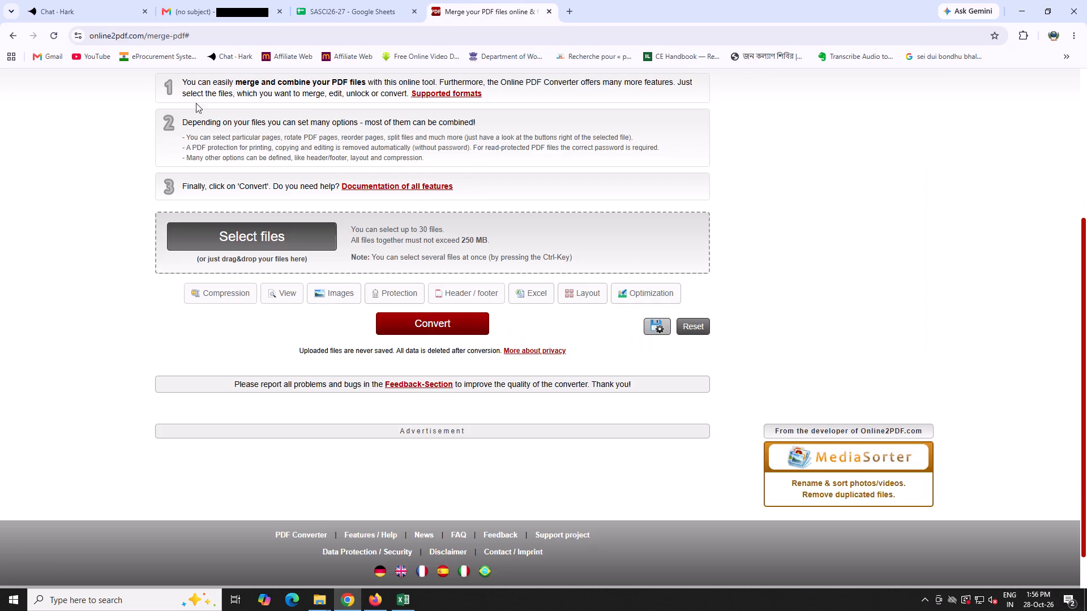
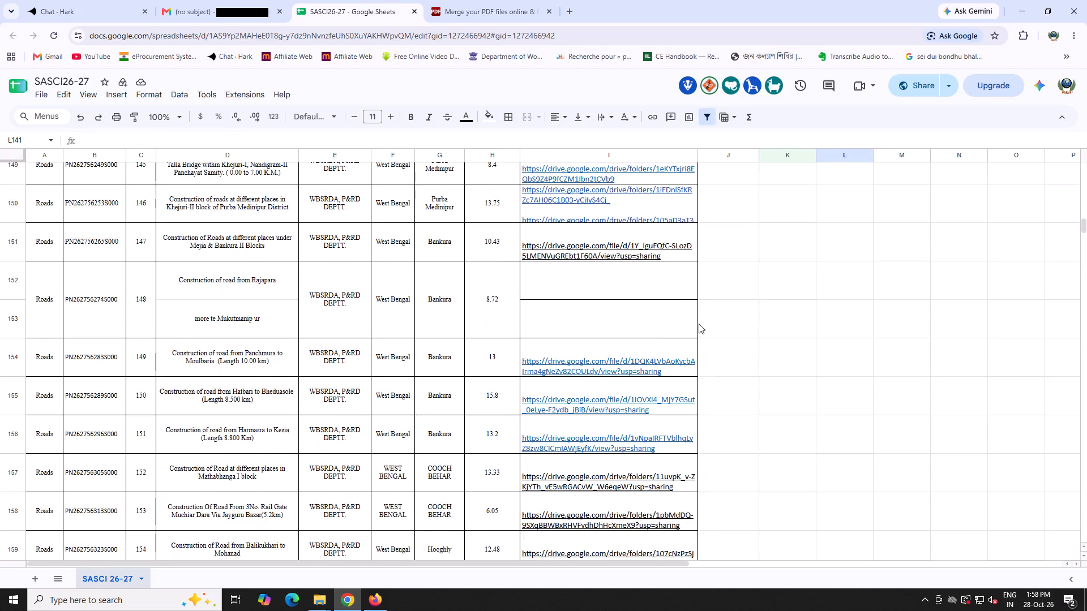
Look back up through the project rows to the Paschim Medinipur roads and check their report links in column I.
scroll(699, 324, "up", 20)
scroll(699, 324, "up", 5)
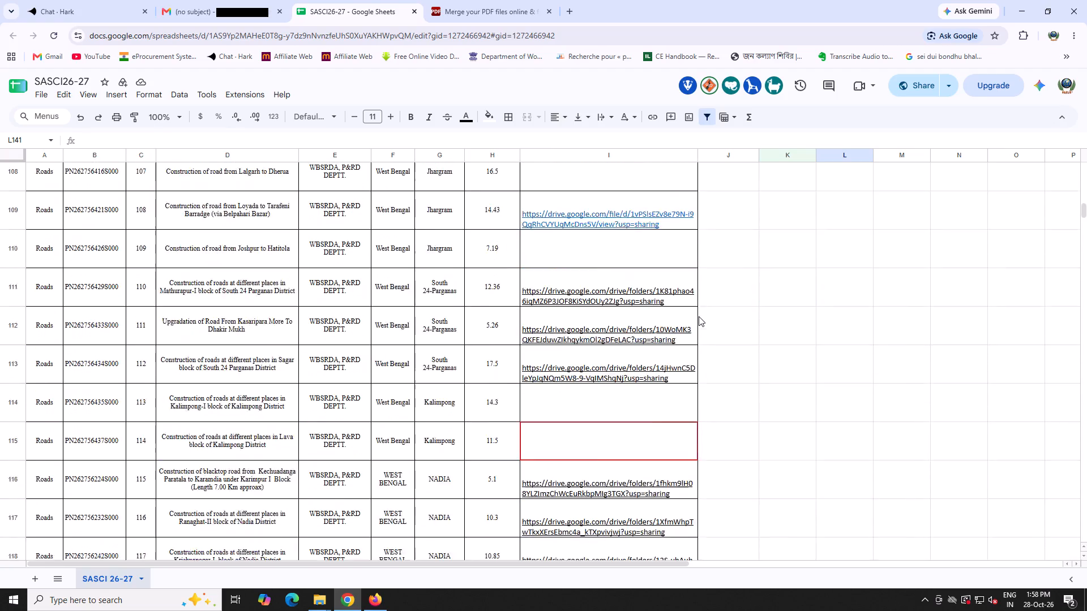
scroll(699, 316, "up", 20)
scroll(699, 316, "up", 11)
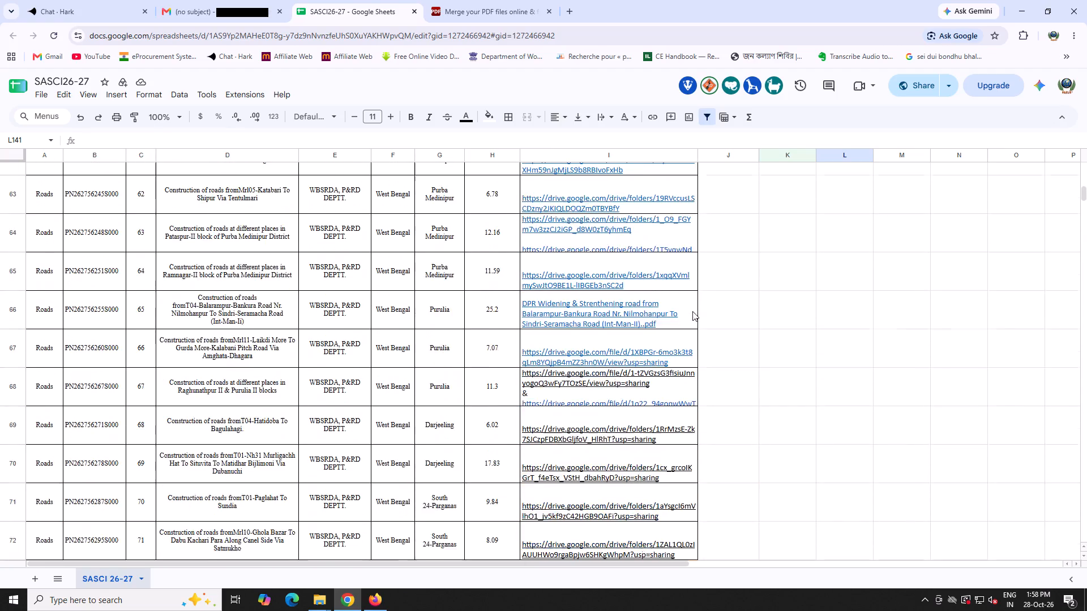
scroll(692, 311, "up", 20)
scroll(692, 311, "up", 4)
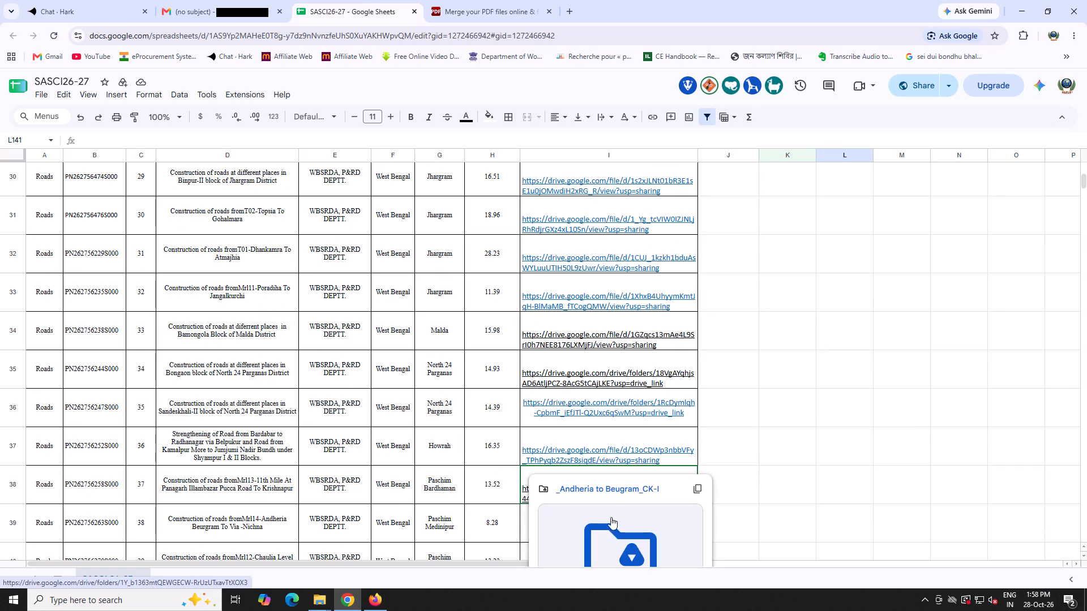
scroll(615, 492, "down", 4)
left_click(833, 333)
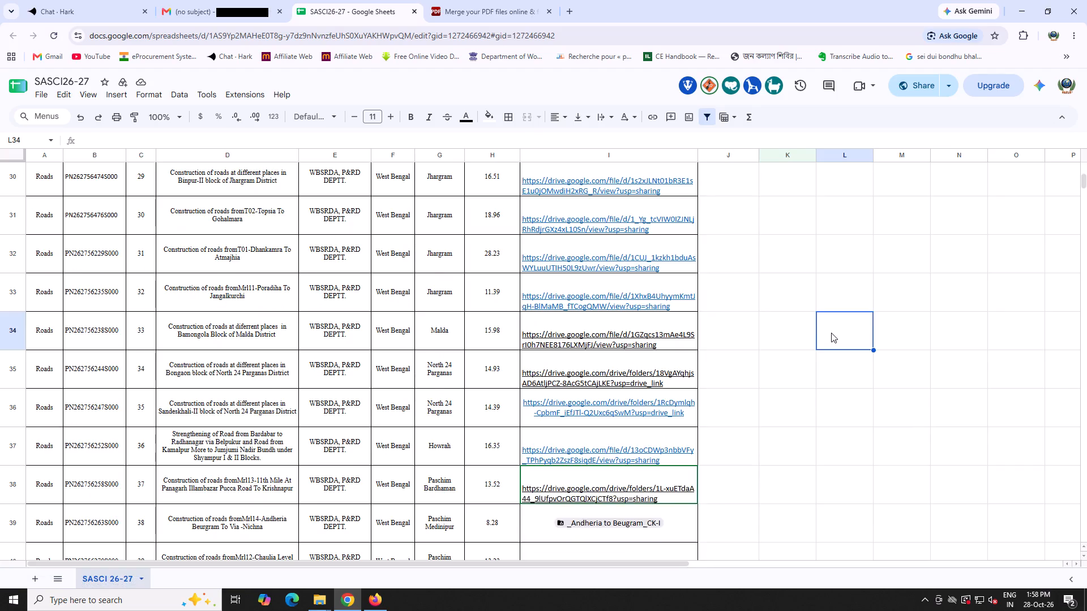
scroll(810, 342, "down", 3)
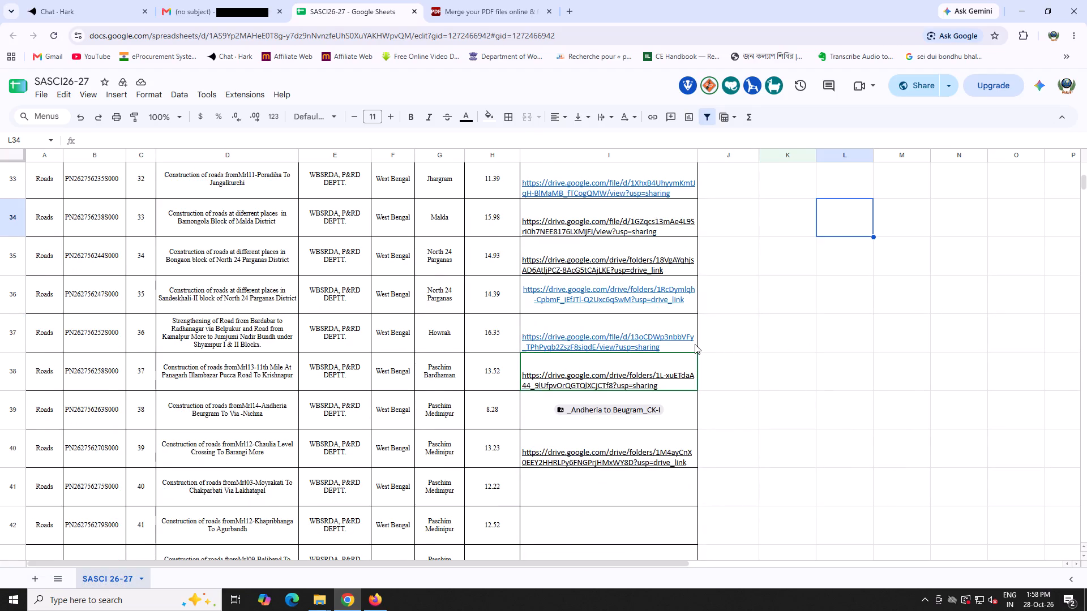
scroll(695, 344, "down", 1)
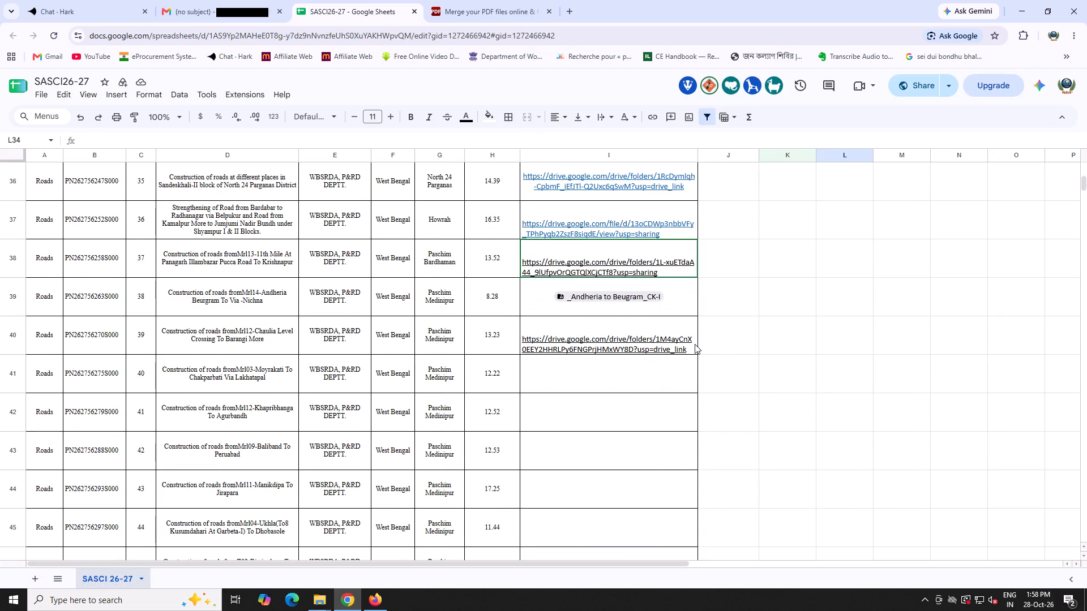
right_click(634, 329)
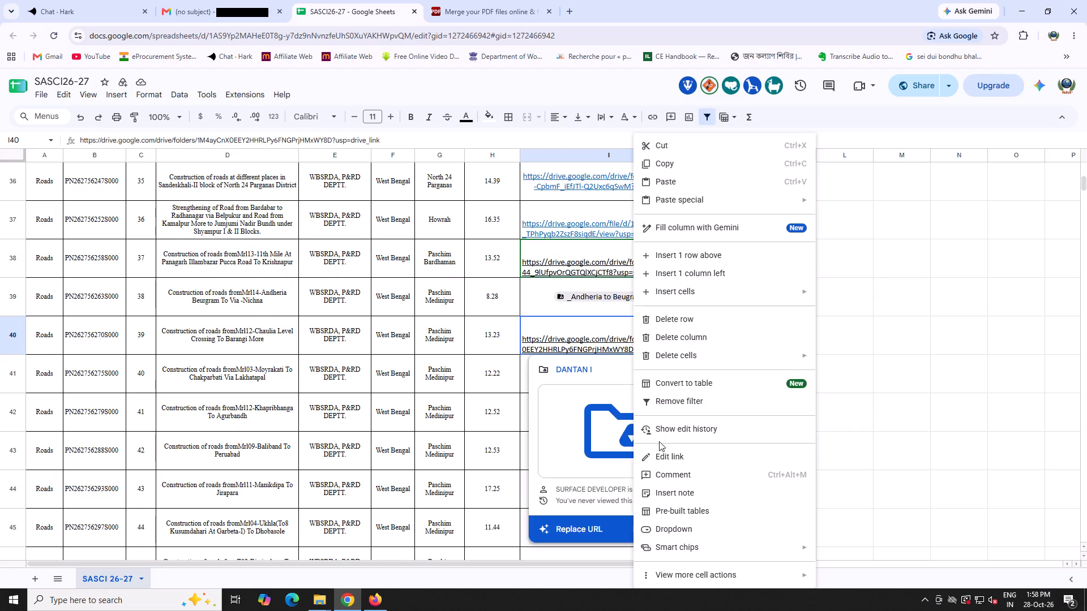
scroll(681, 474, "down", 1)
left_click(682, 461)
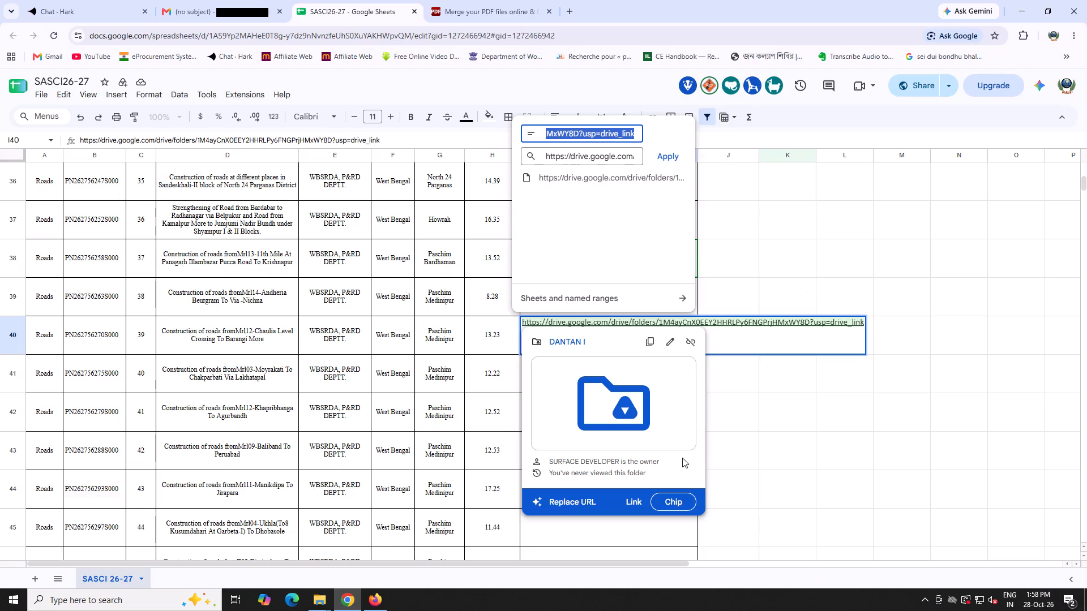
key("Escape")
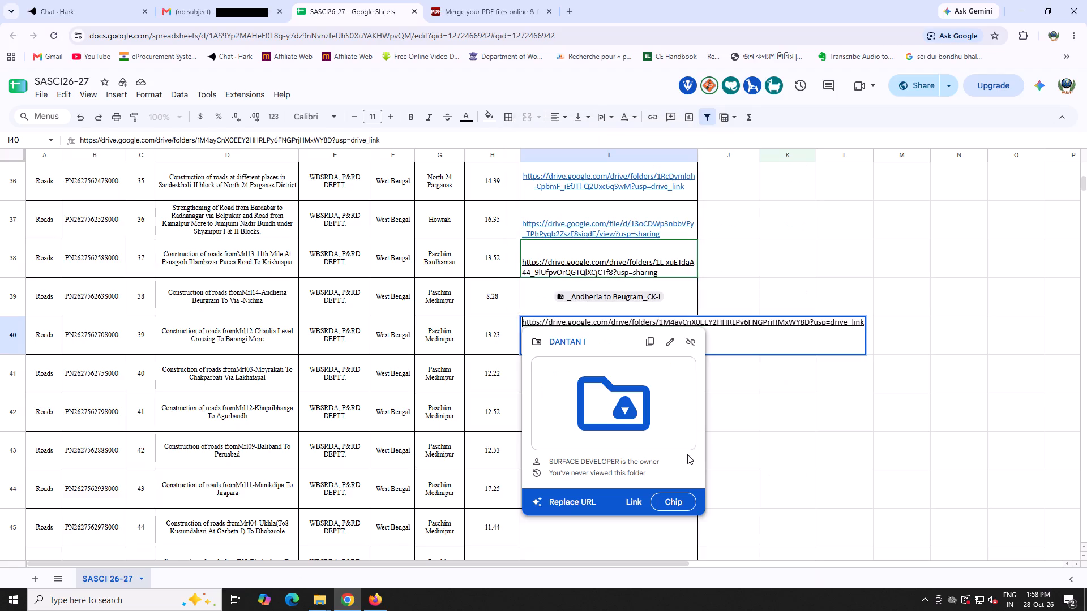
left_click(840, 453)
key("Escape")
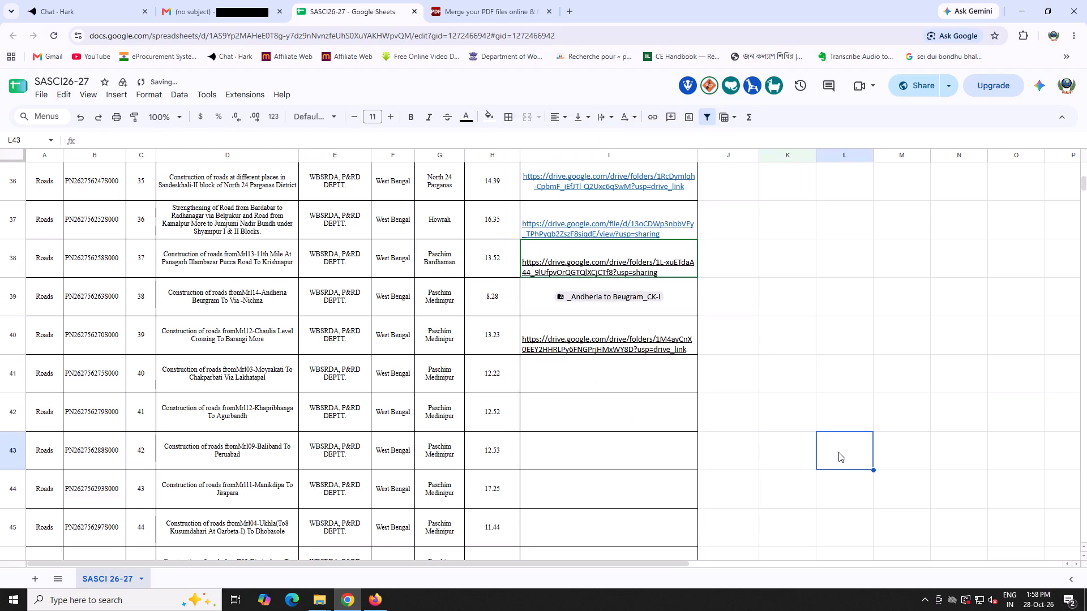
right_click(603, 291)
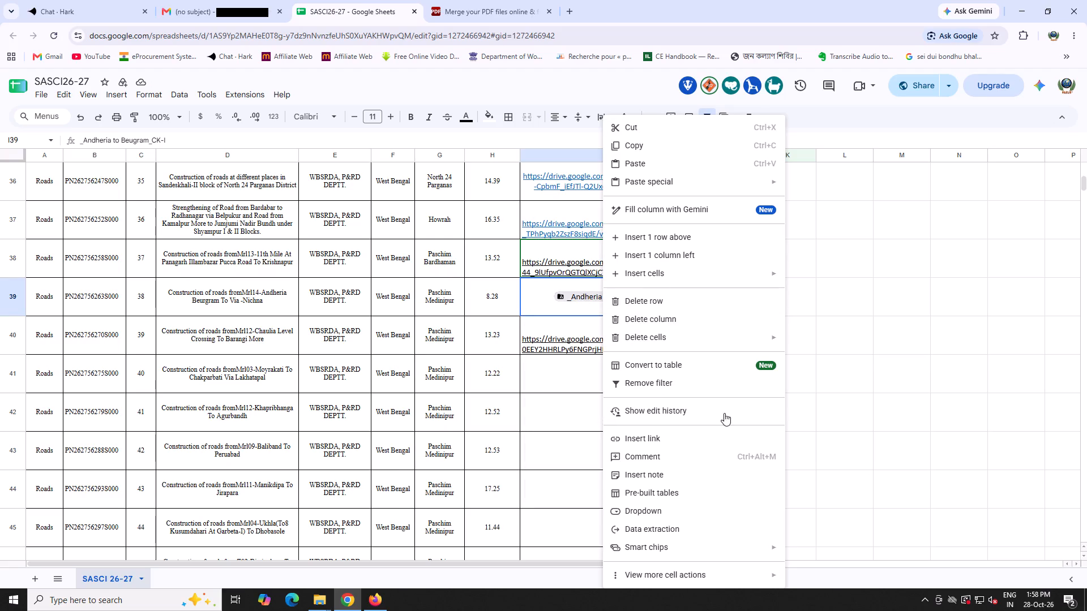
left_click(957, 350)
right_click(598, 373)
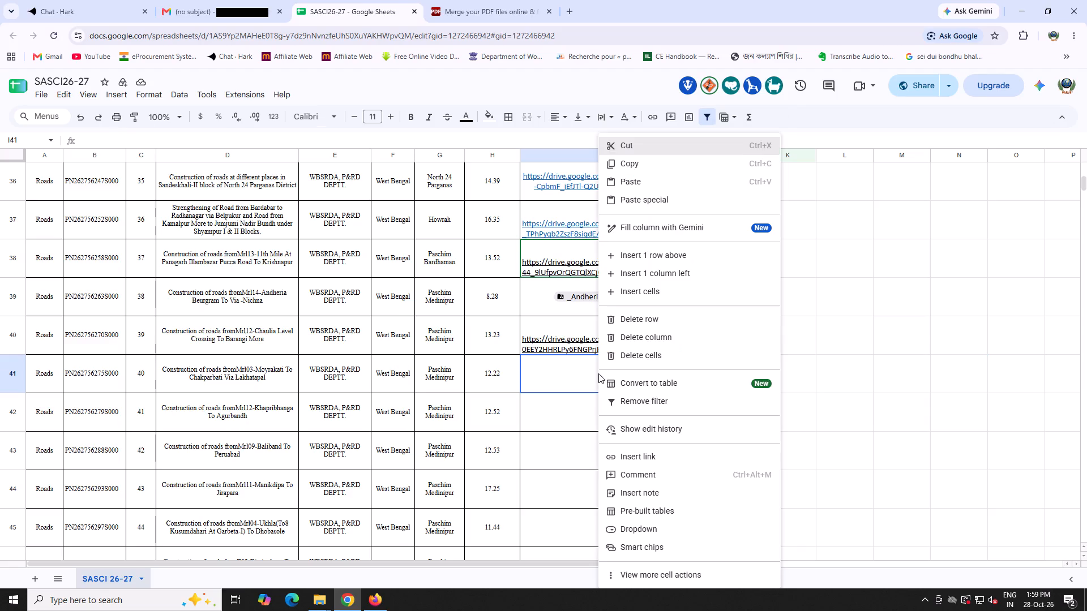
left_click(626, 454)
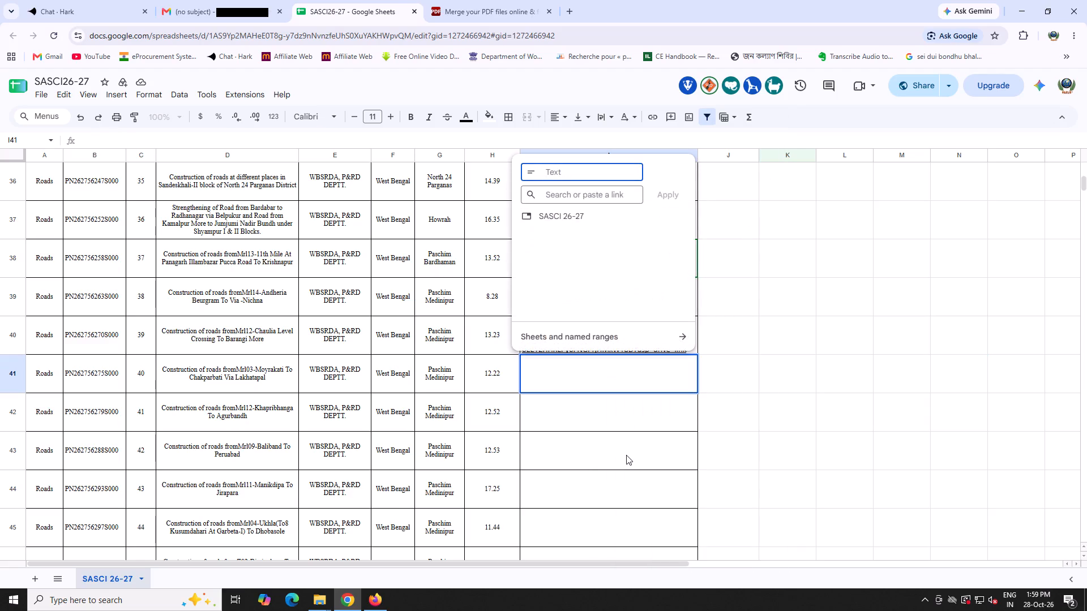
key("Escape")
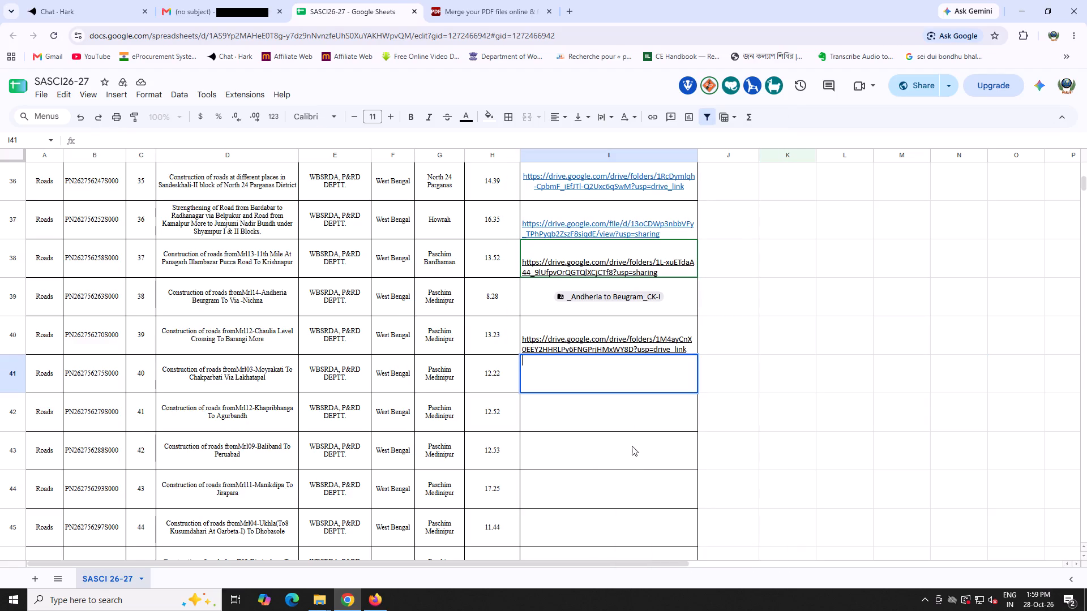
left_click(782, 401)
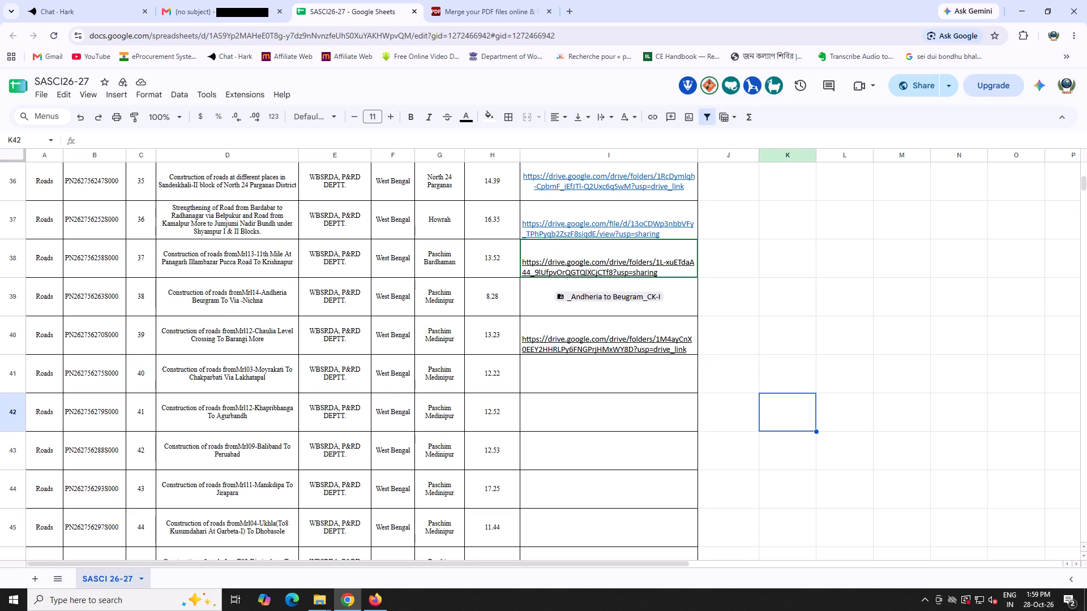
Check the link cells of the Jhargram, Jalpaiguri, Hooghly and Bankura roads back up to the header row.
scroll(773, 388, "up", 8)
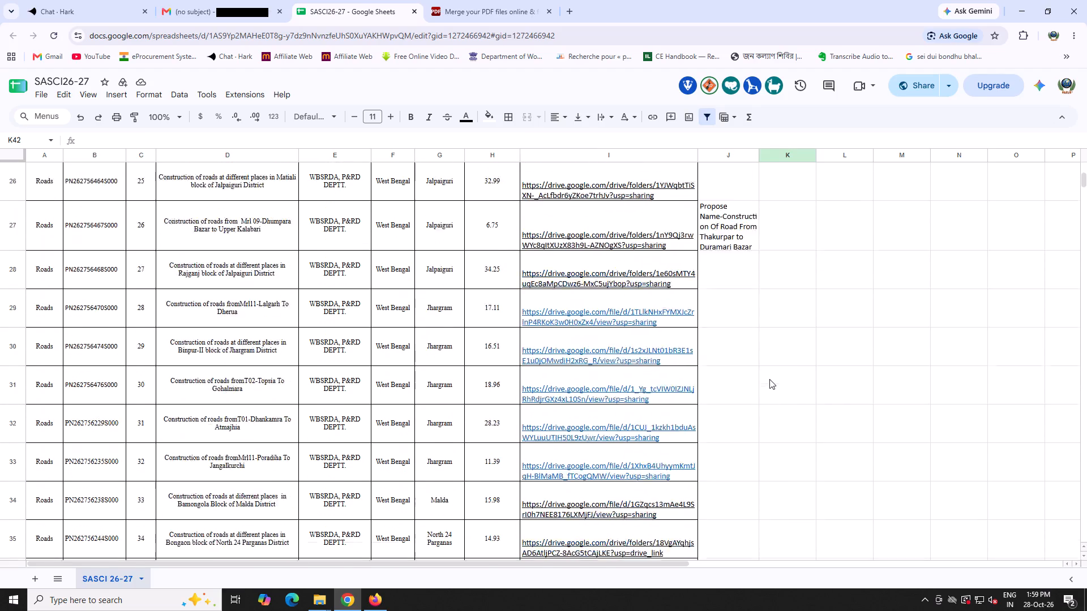
scroll(769, 379, "up", 2)
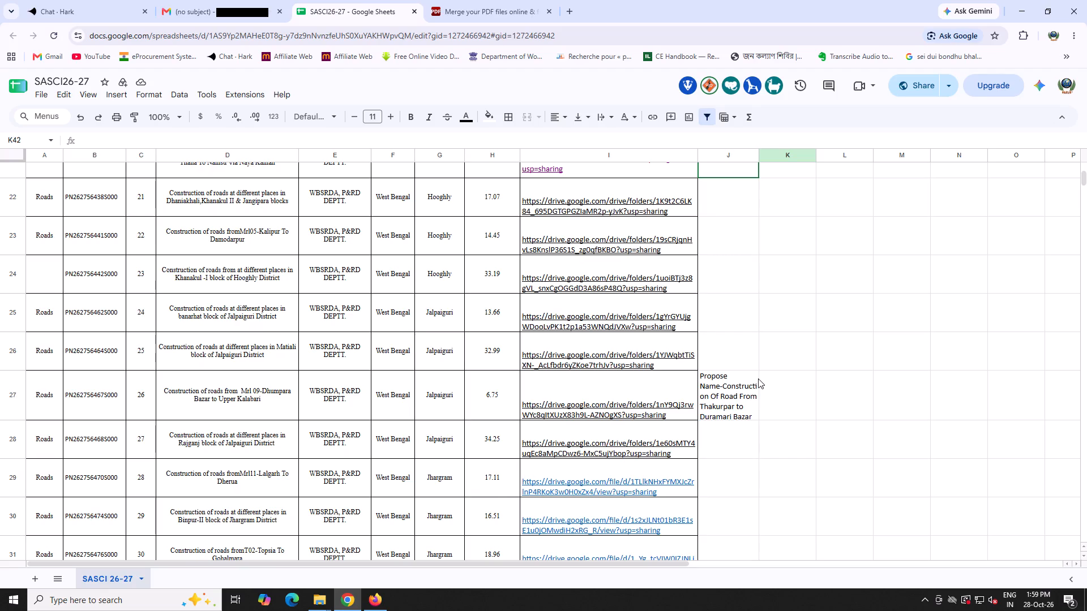
scroll(758, 378, "up", 12)
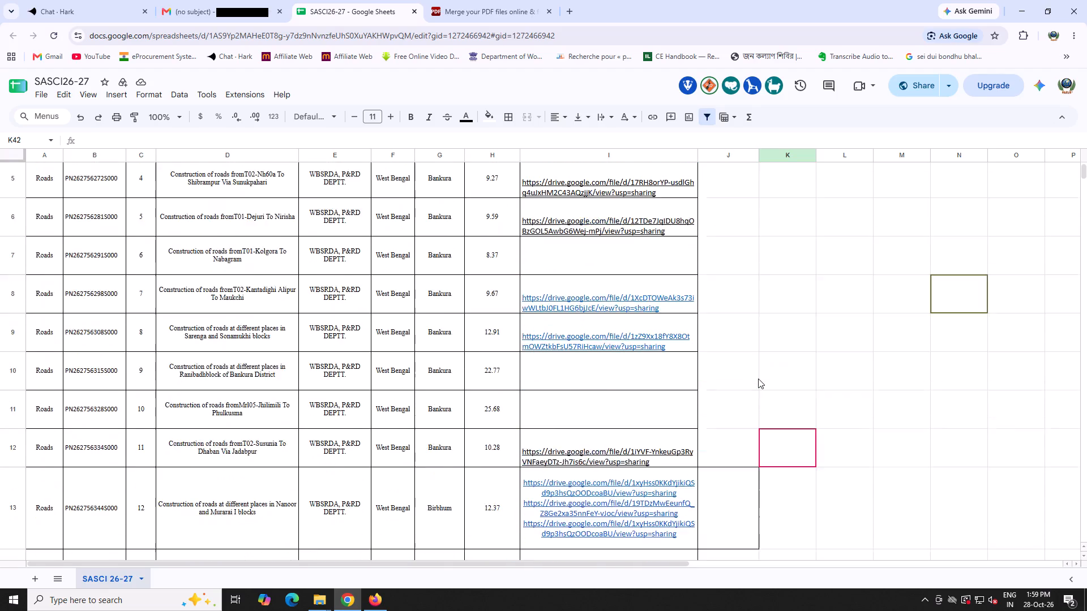
scroll(758, 378, "up", 12)
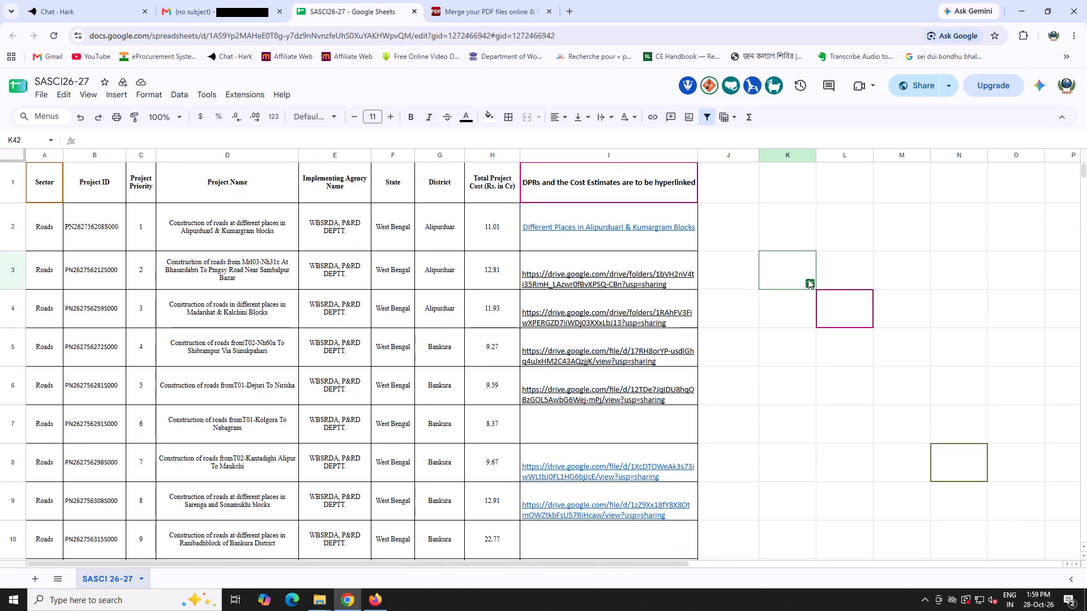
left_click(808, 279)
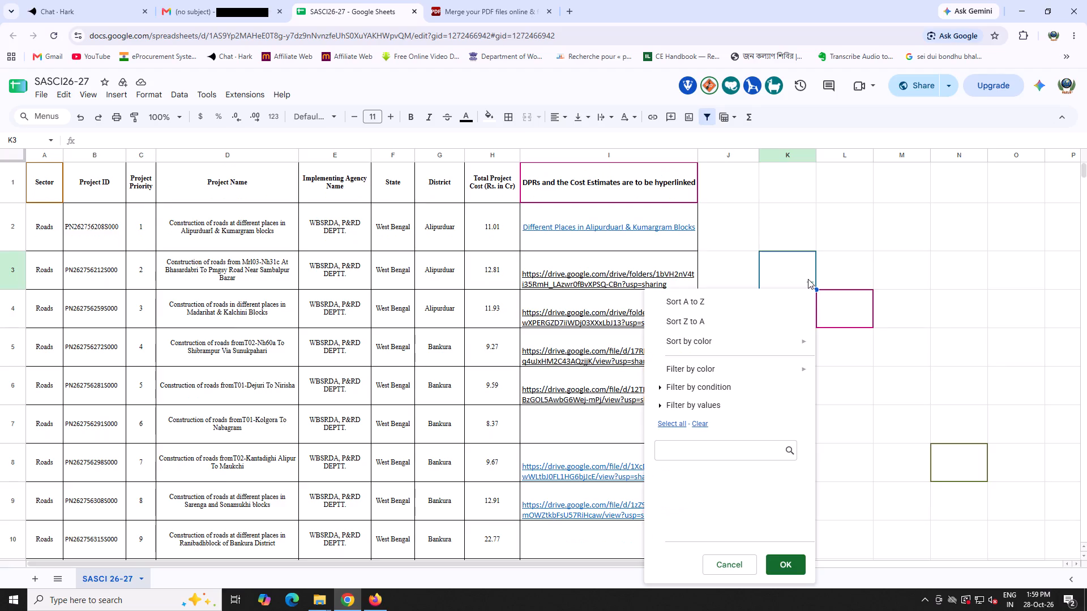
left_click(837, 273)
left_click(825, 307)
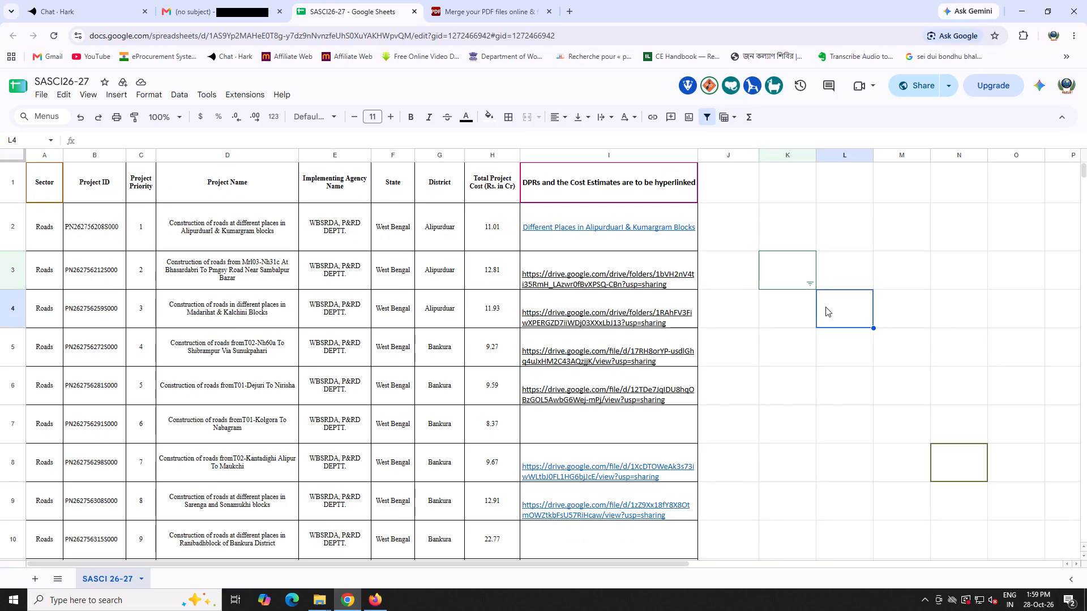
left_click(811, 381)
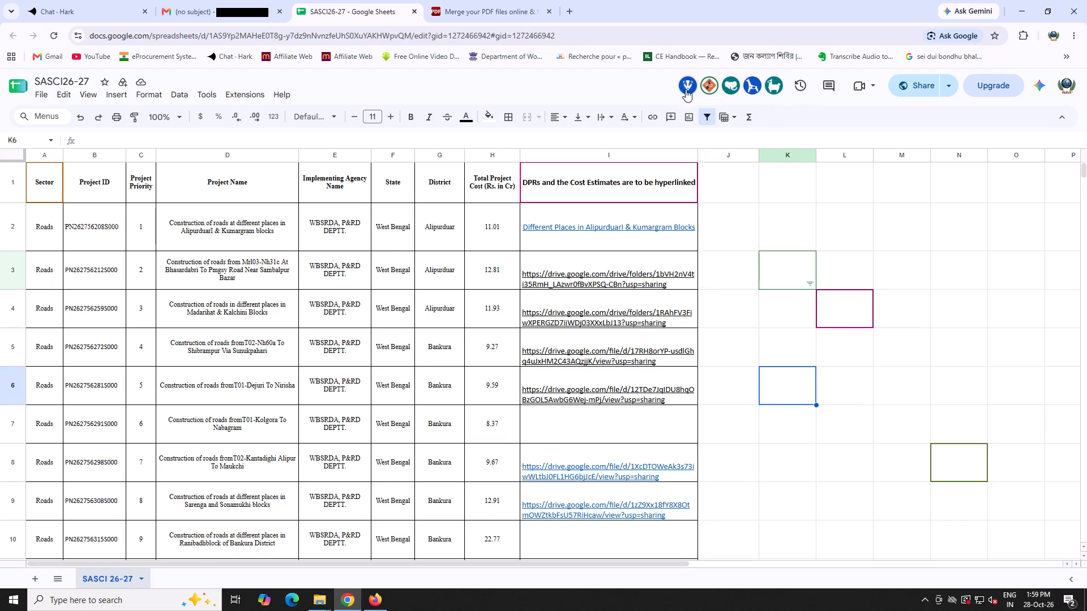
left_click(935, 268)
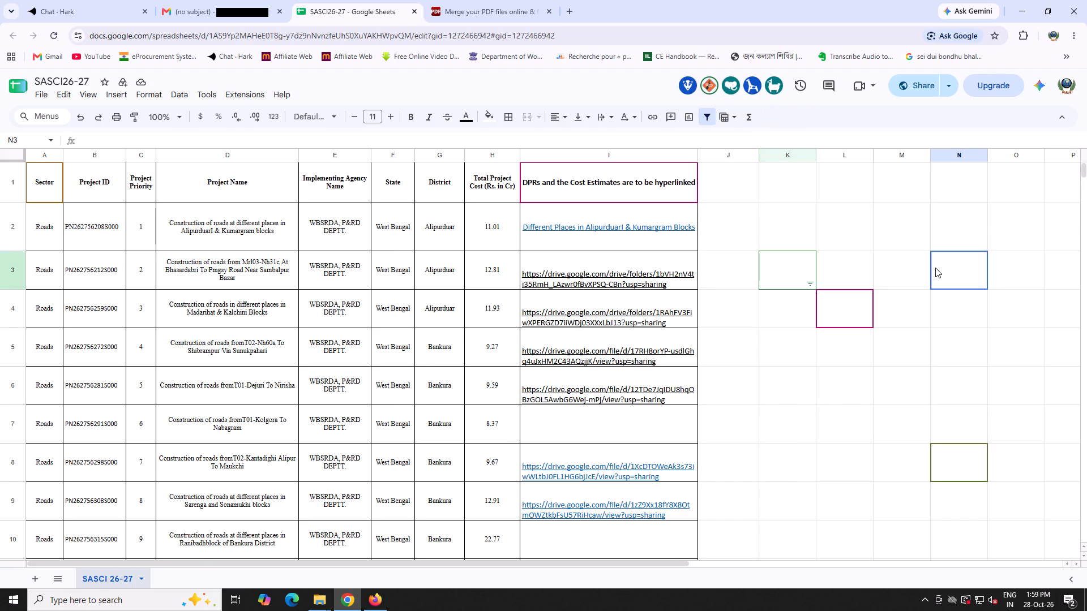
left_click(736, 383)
Look through the whole project list from the first Bankura roads to the TOTAL row for roads without report links.
scroll(749, 370, "down", 3)
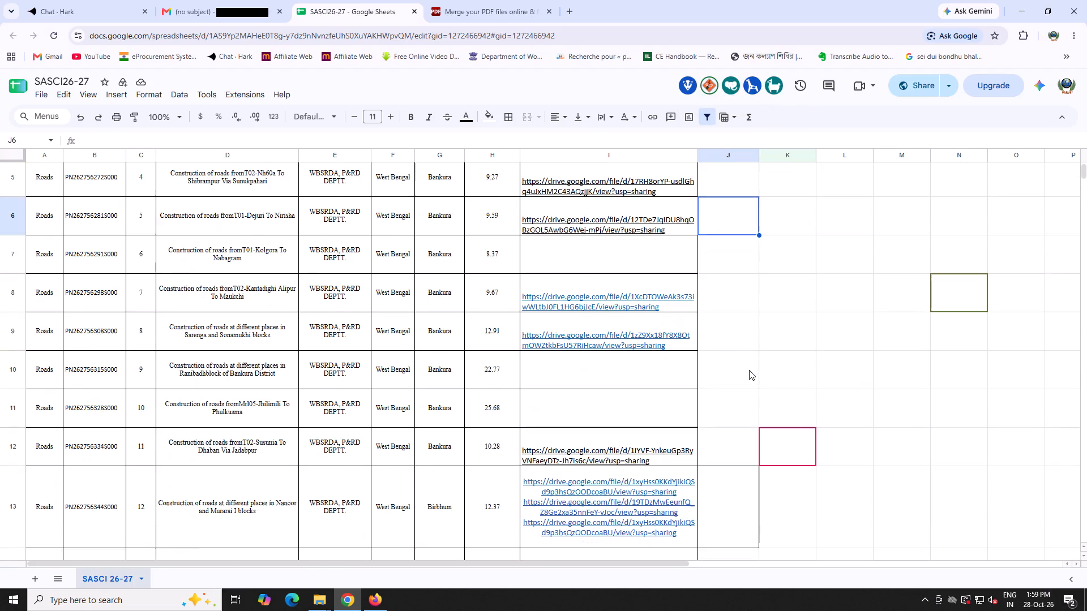
scroll(749, 372, "down", 11)
scroll(753, 376, "down", 10)
scroll(758, 372, "up", 1)
scroll(758, 371, "down", 5)
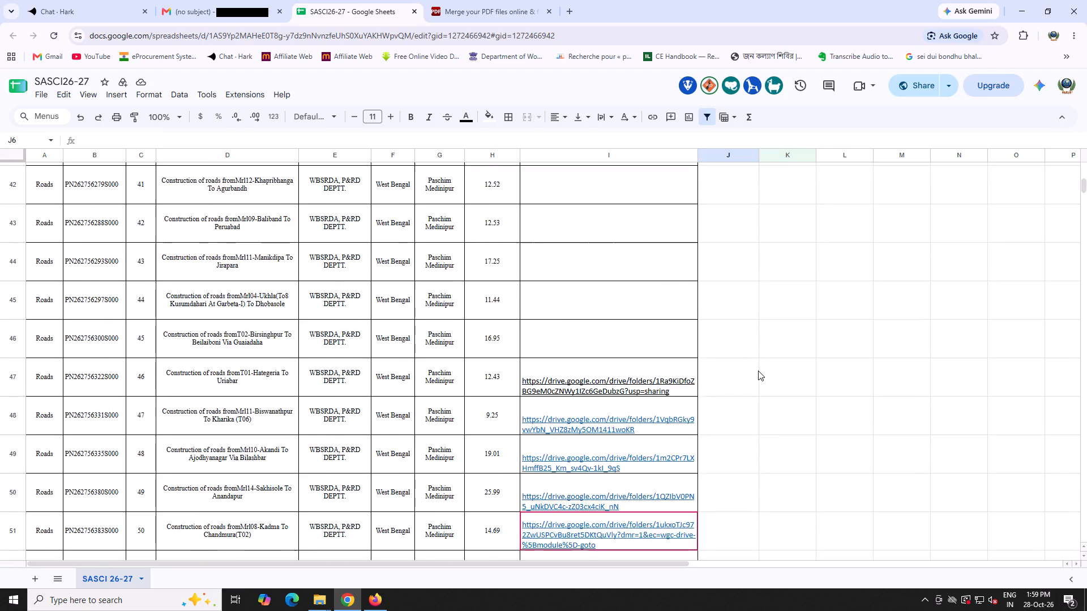
scroll(758, 371, "down", 11)
scroll(760, 369, "down", 19)
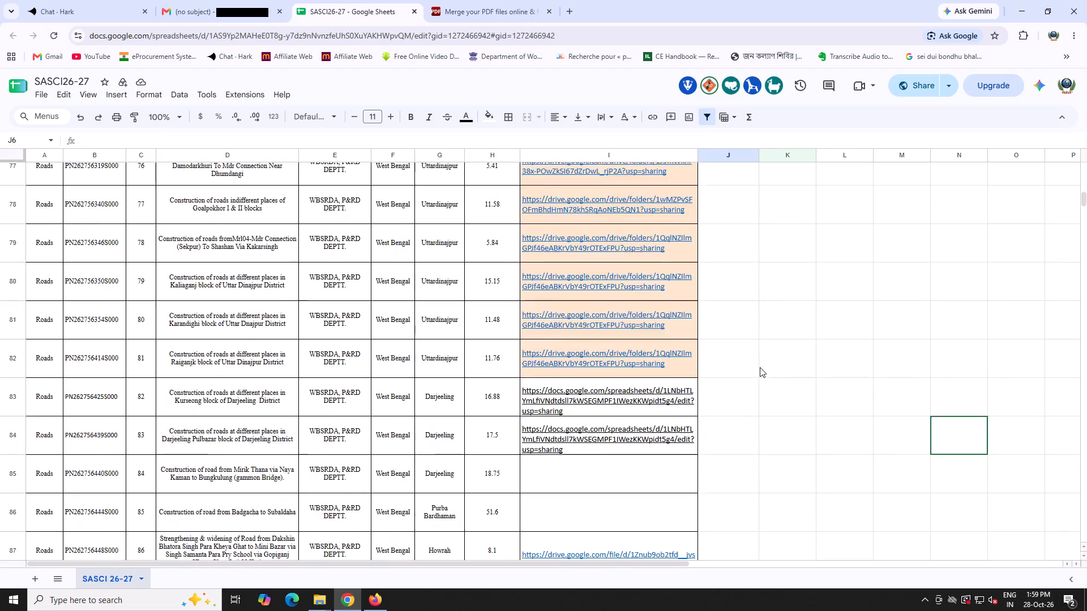
scroll(760, 367, "down", 16)
scroll(763, 370, "down", 6)
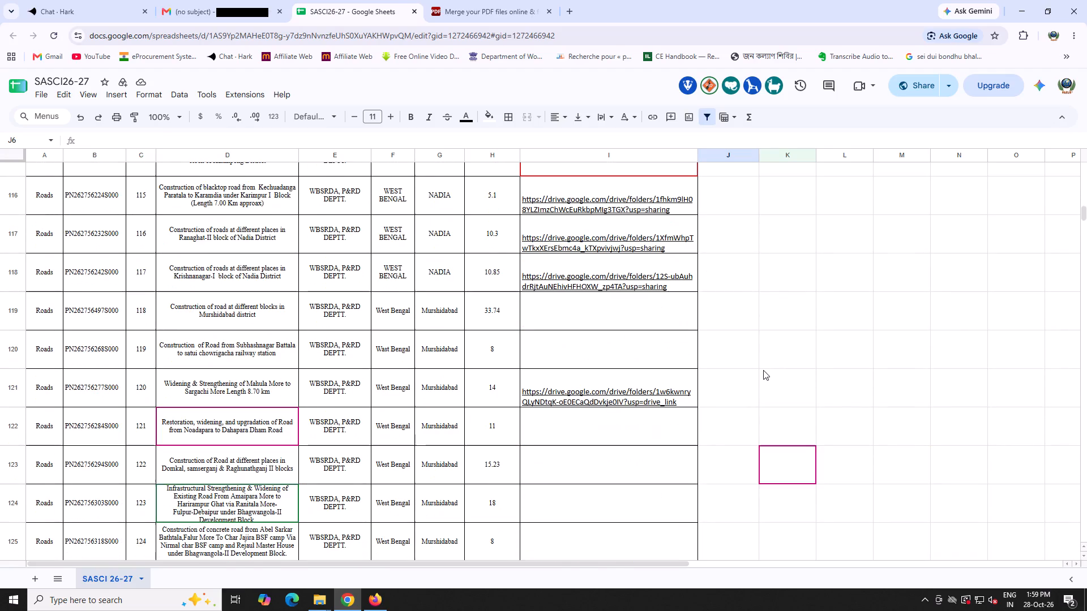
scroll(763, 370, "down", 11)
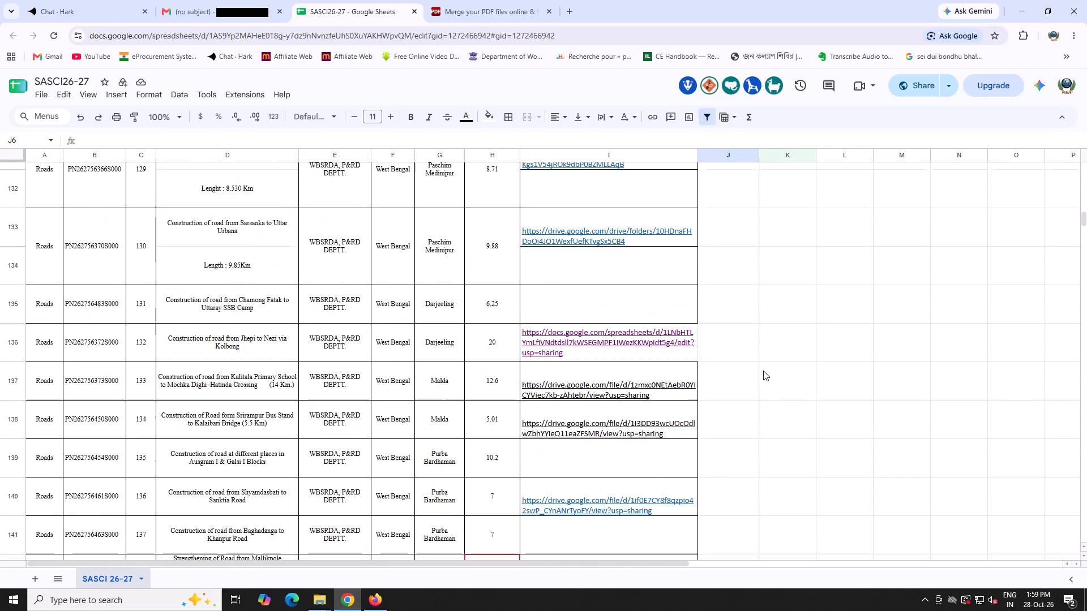
scroll(763, 371, "down", 17)
scroll(763, 370, "down", 10)
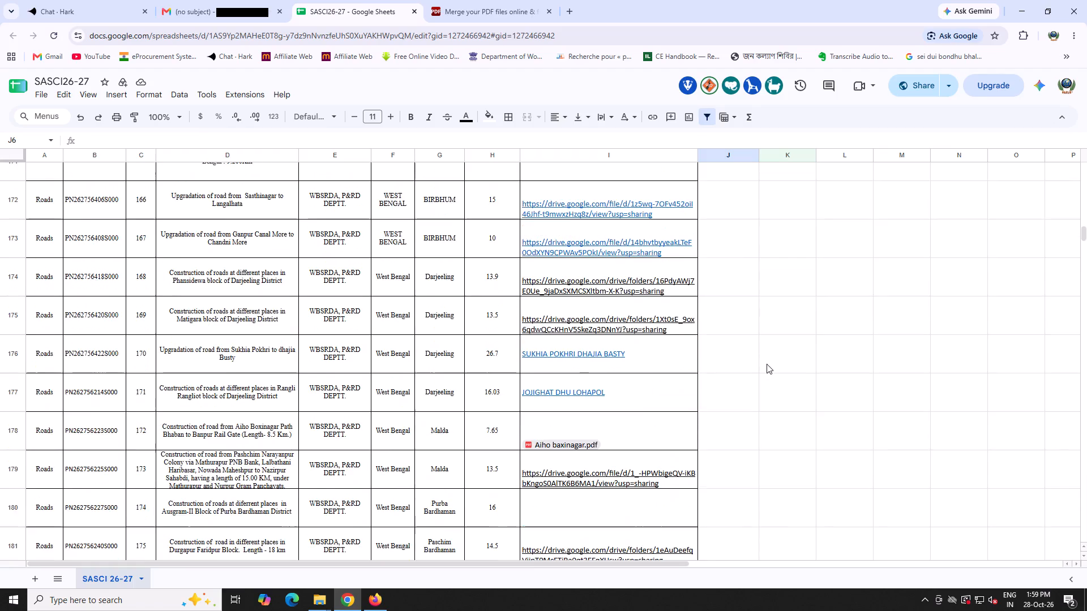
scroll(767, 364, "down", 16)
scroll(766, 367, "down", 10)
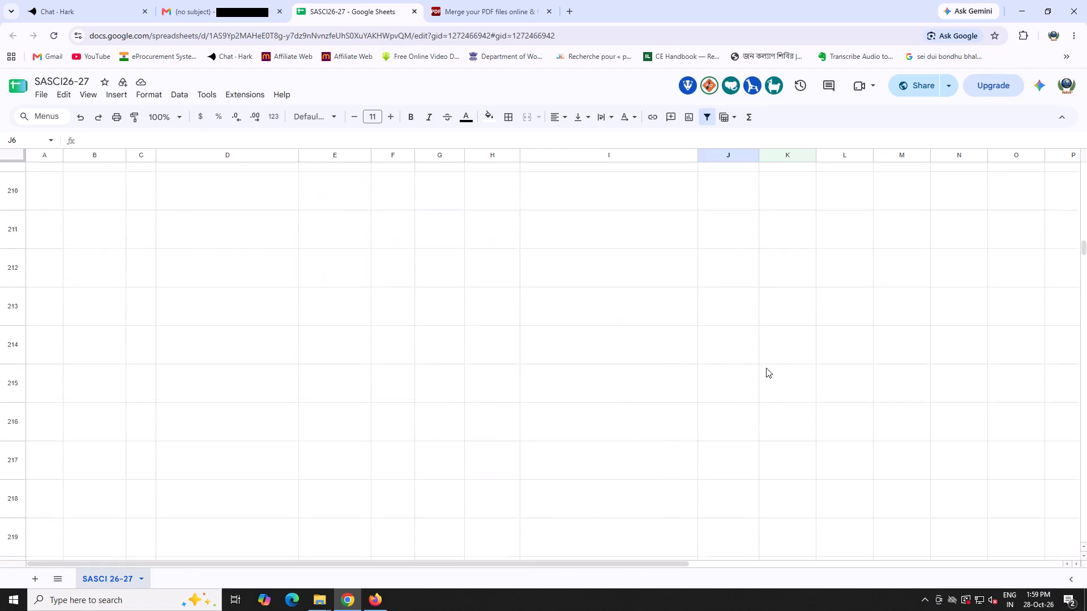
scroll(766, 368, "up", 6)
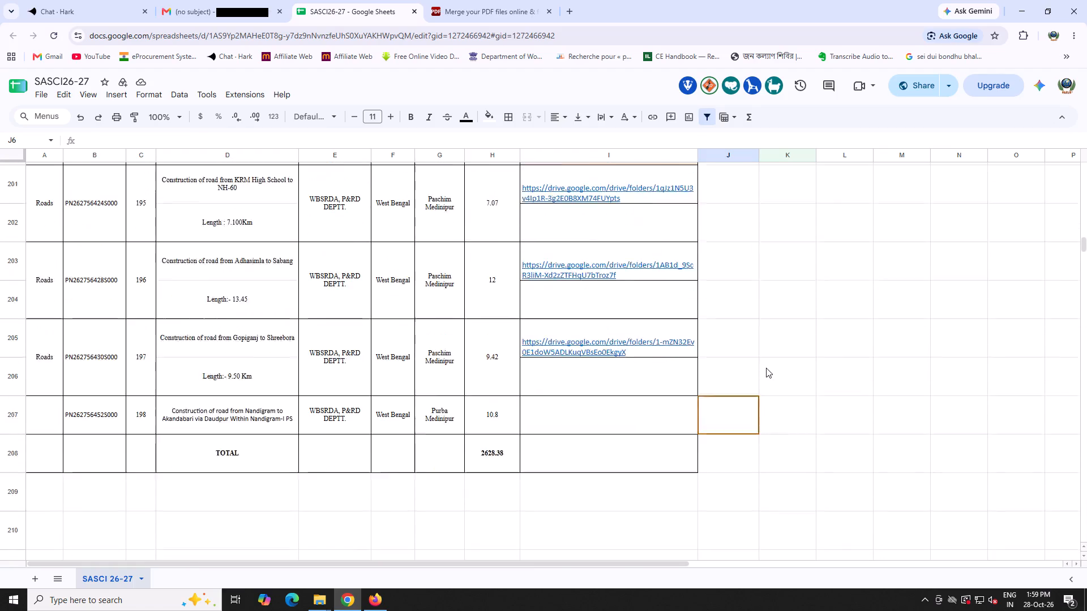
scroll(766, 368, "up", 10)
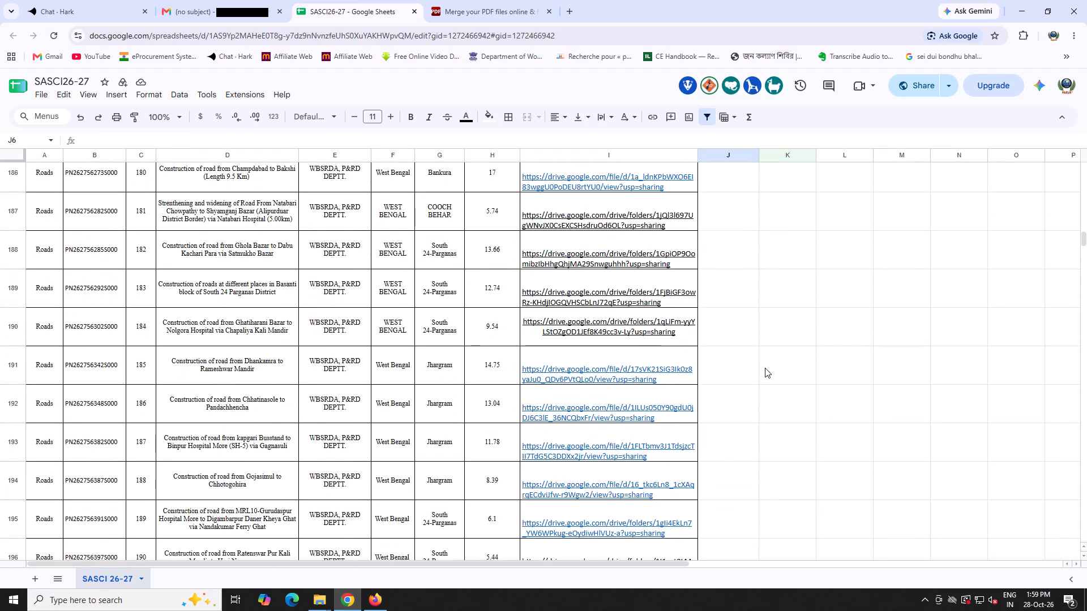
Switch to File Explorer and open the 7.Weaving More folder inside Purulia CAPEX 2026.
left_click(318, 610)
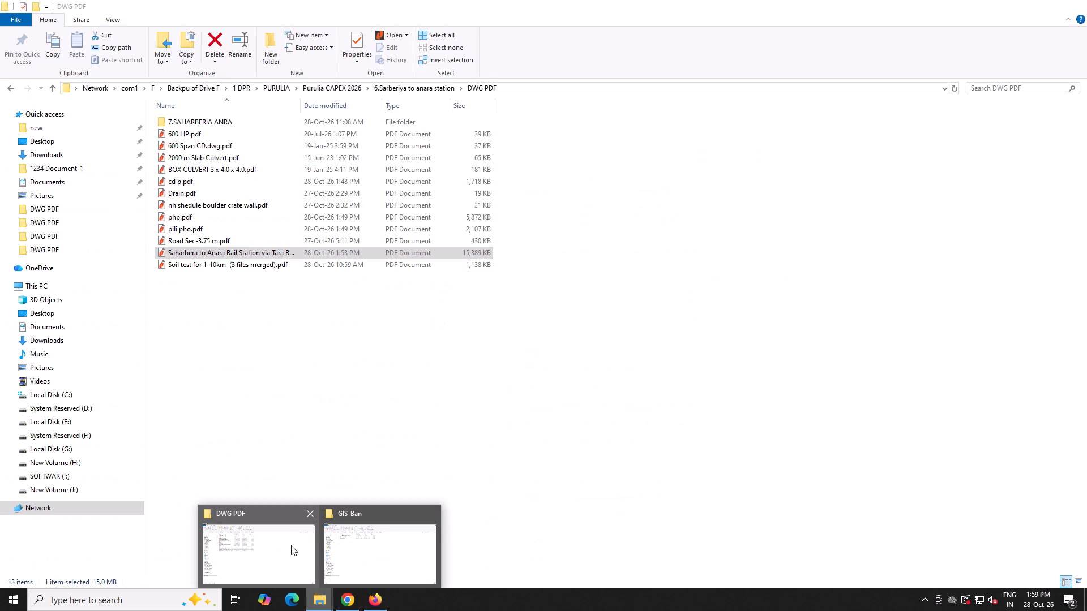
left_click(291, 545)
left_click(344, 85)
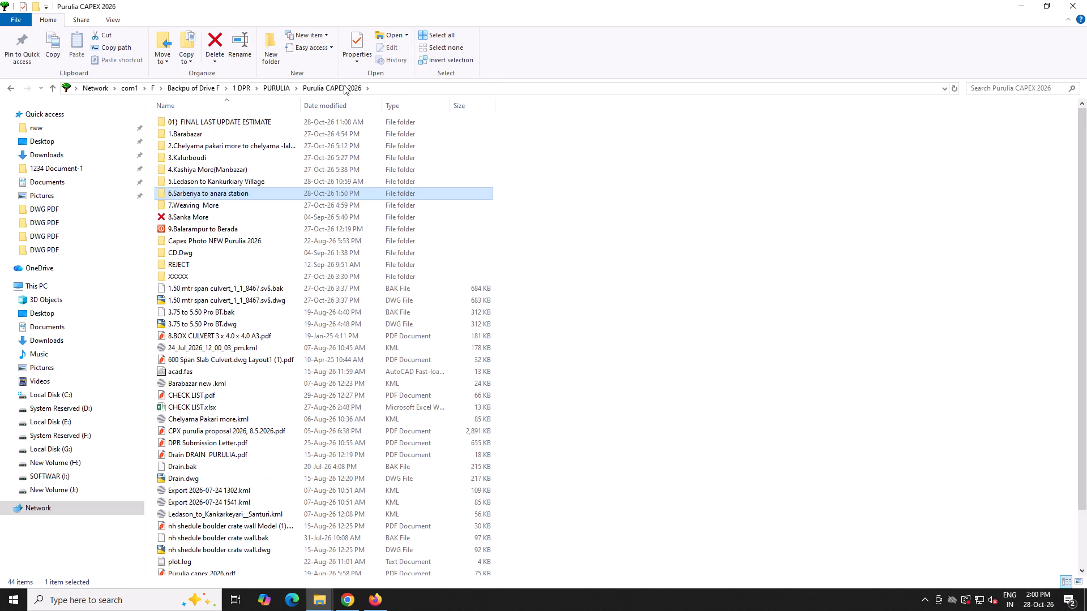
double_click(251, 203)
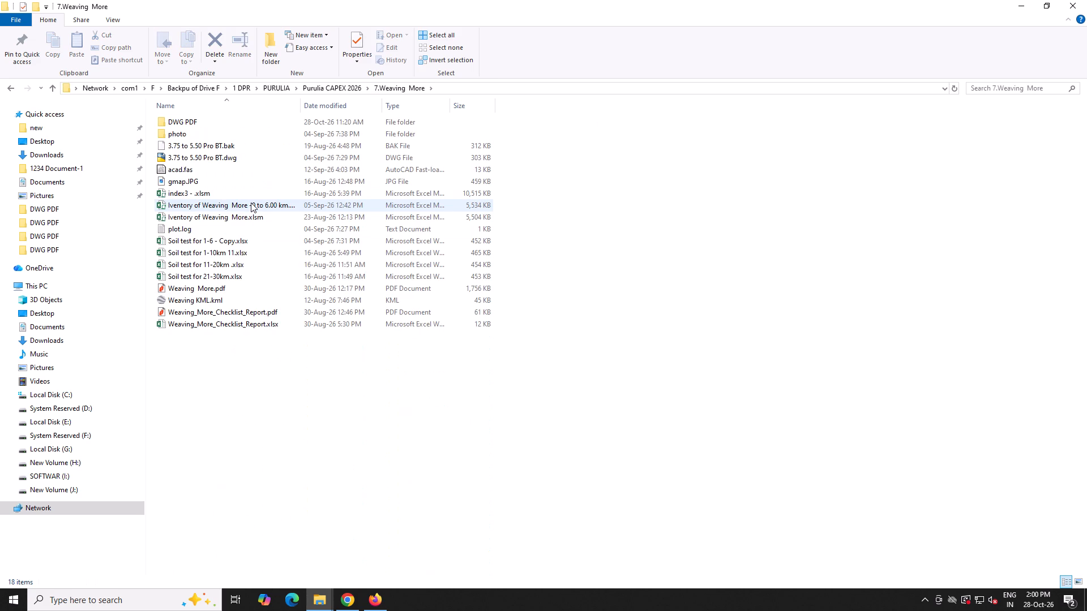
Go from the Weaving More folder back to 1 DPR and open the CAPEX BANKURA 2026 folder.
left_click(360, 85)
left_click(270, 88)
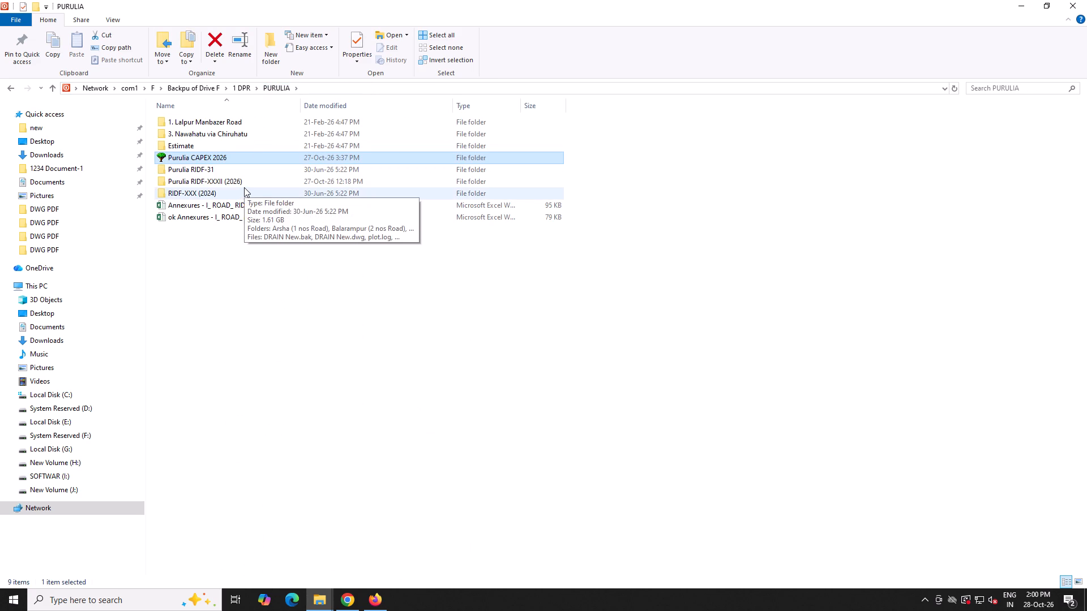
left_click(236, 86)
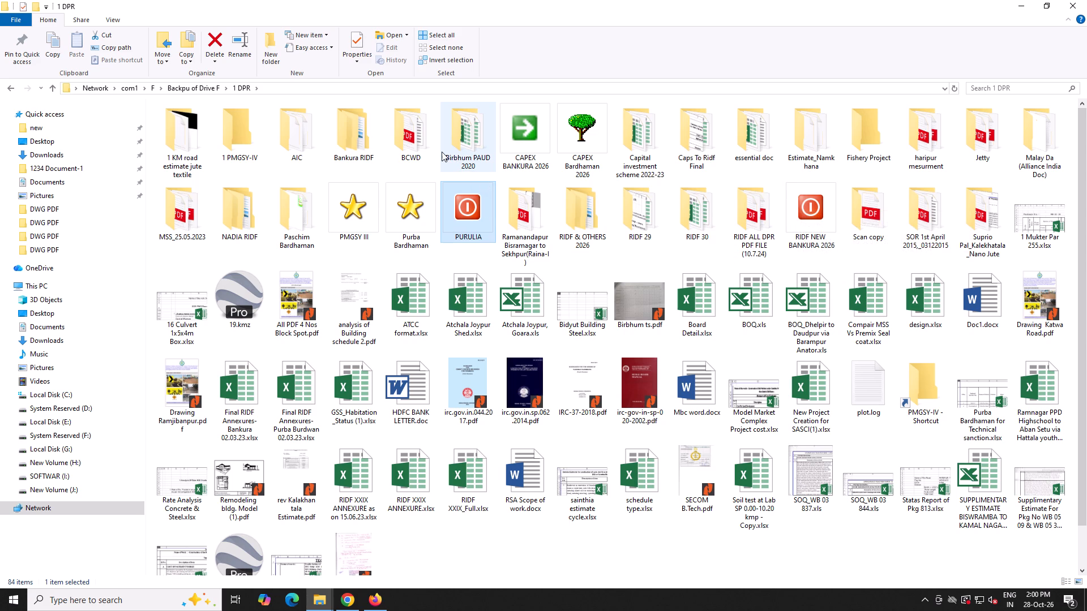
double_click(521, 147)
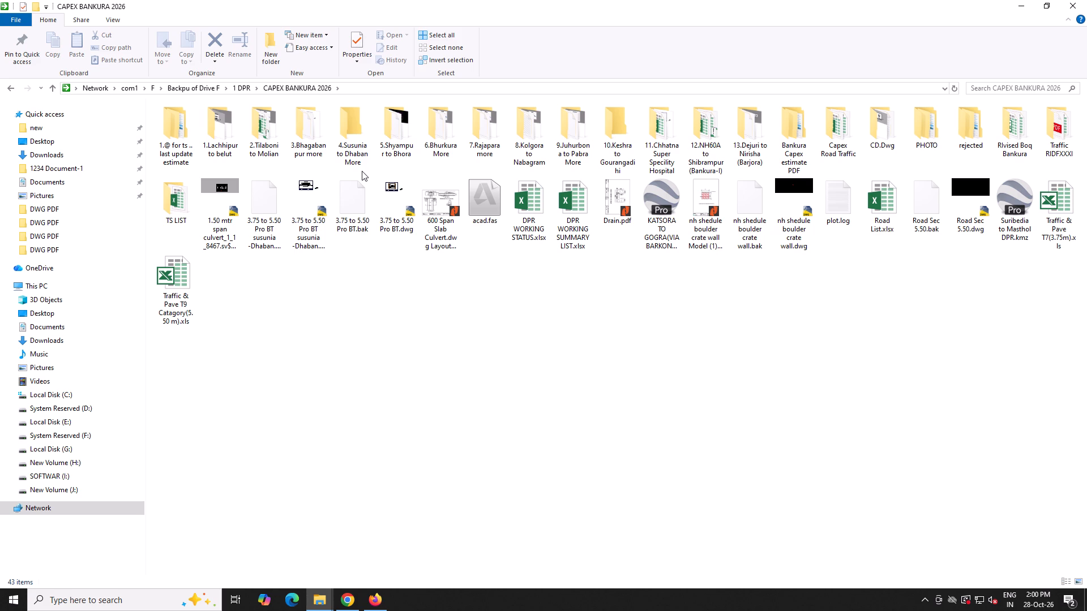
Switch to Google Drive in Firefox and open the BANKURA CAPEX (1) folder to check which road reports are uploaded.
left_click(373, 601)
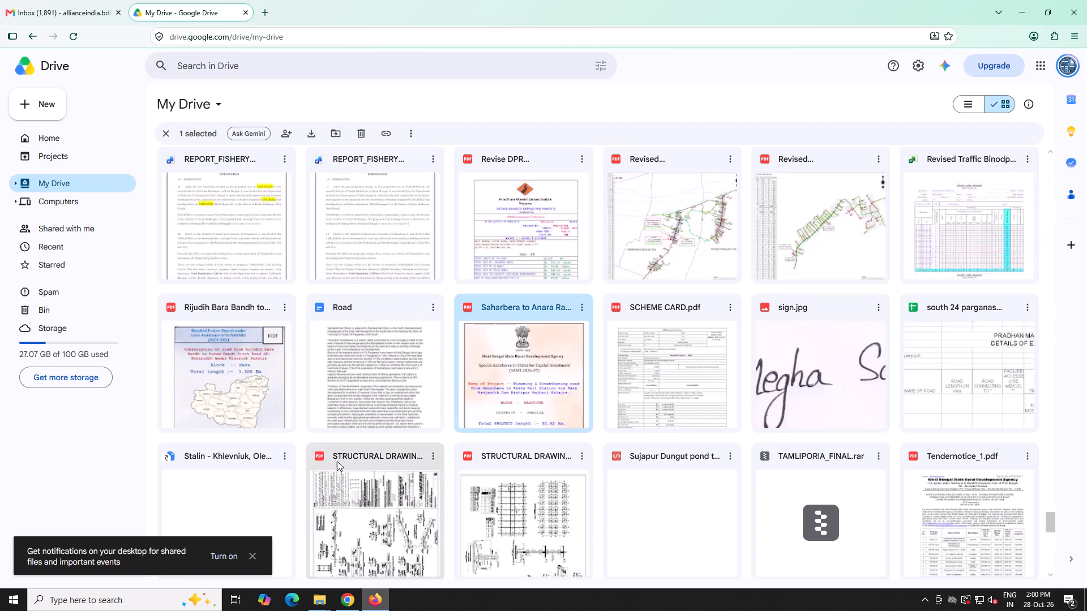
scroll(272, 193, "up", 20)
scroll(272, 193, "up", 4)
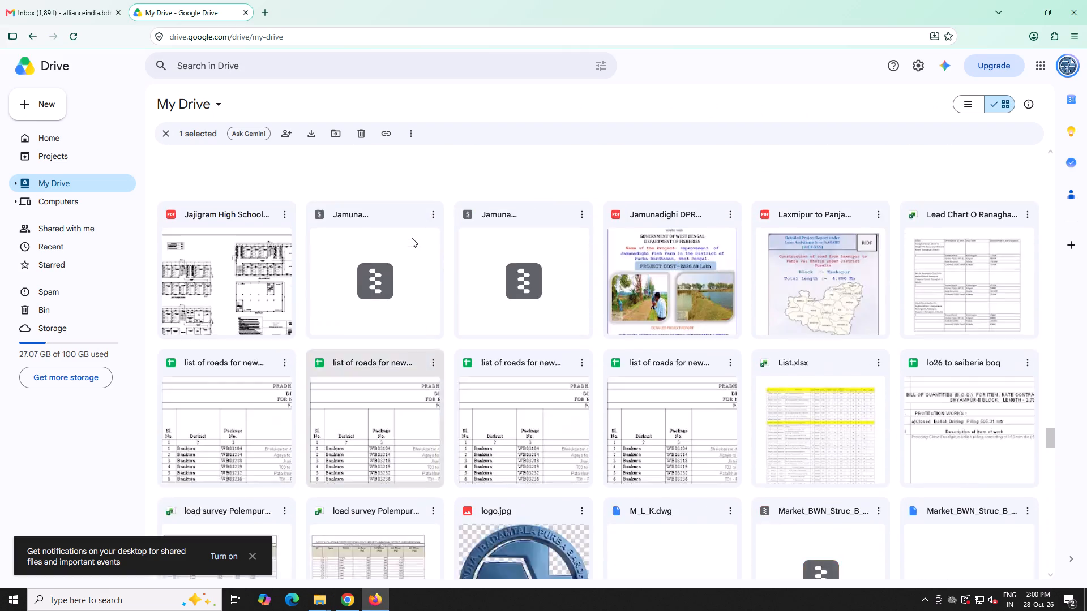
scroll(412, 238, "up", 20)
scroll(412, 238, "up", 10)
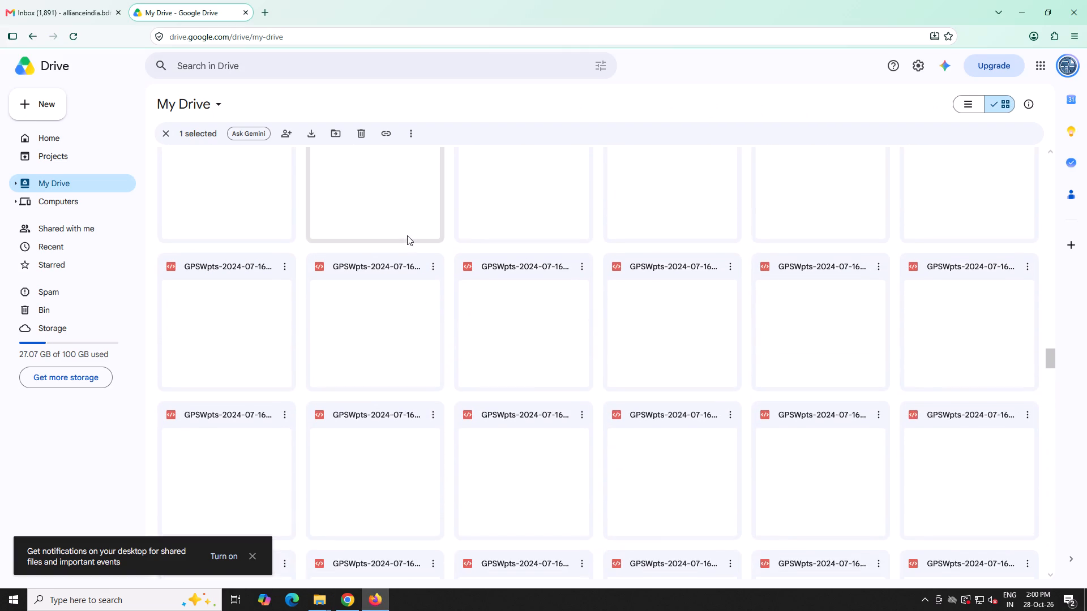
scroll(407, 235, "up", 6)
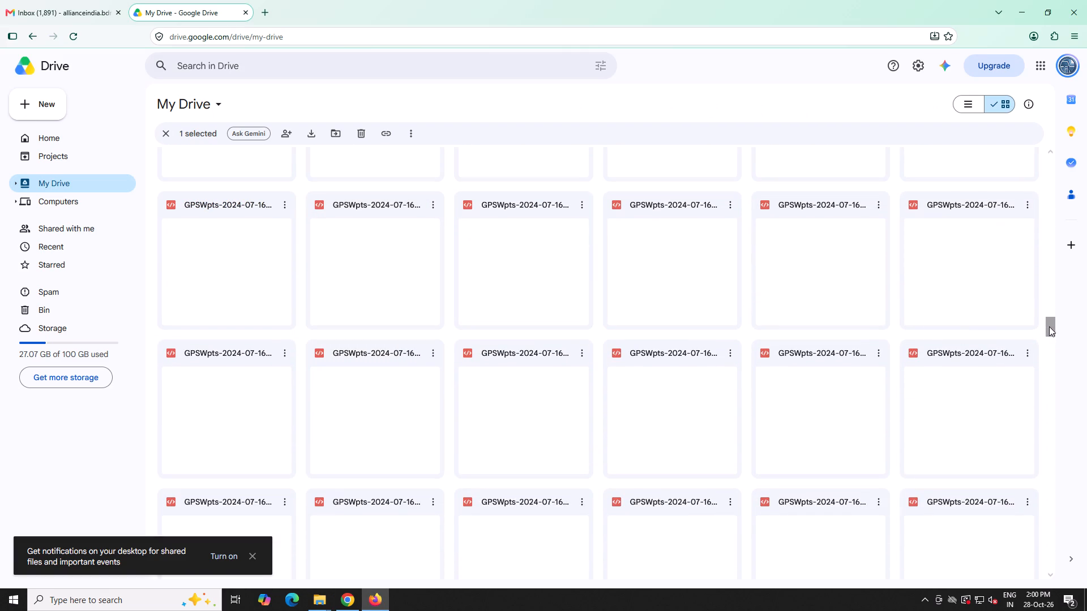
left_click_drag(1049, 326, 1080, 152)
right_click(931, 186)
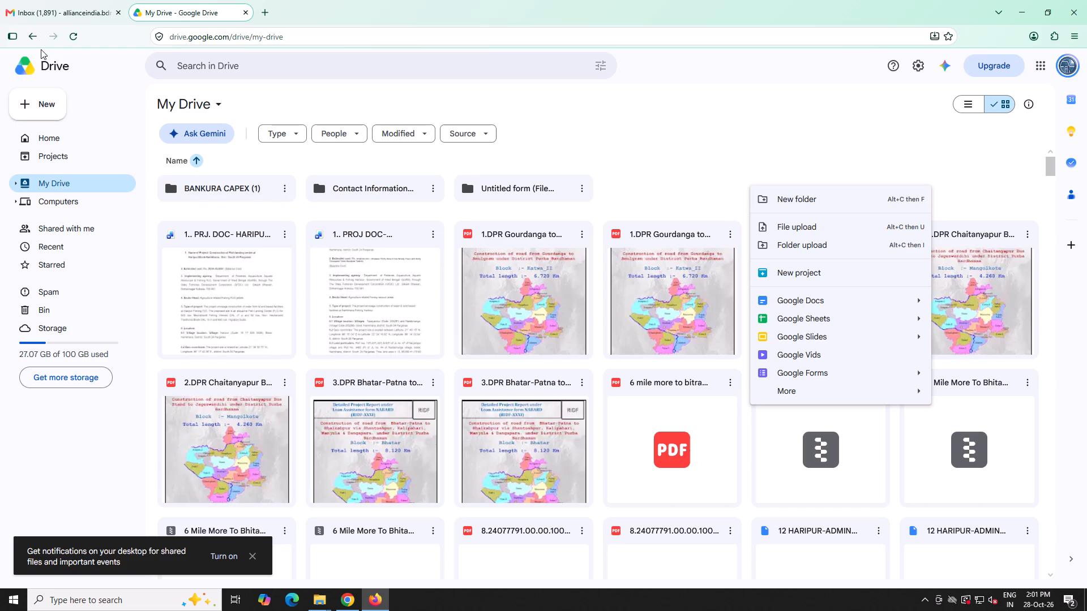
left_click(80, 29)
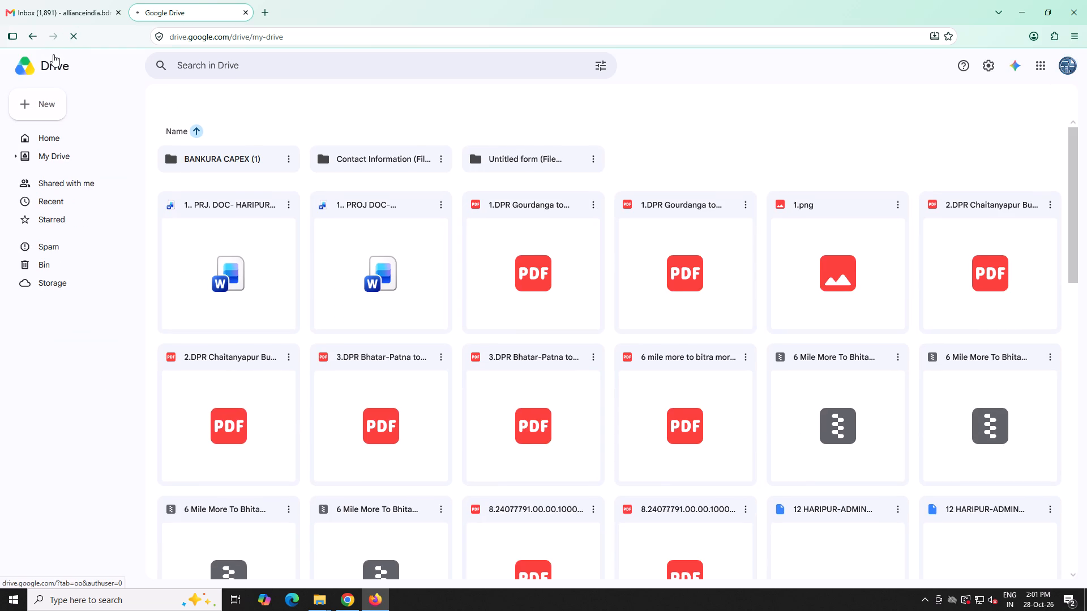
left_click(1041, 61)
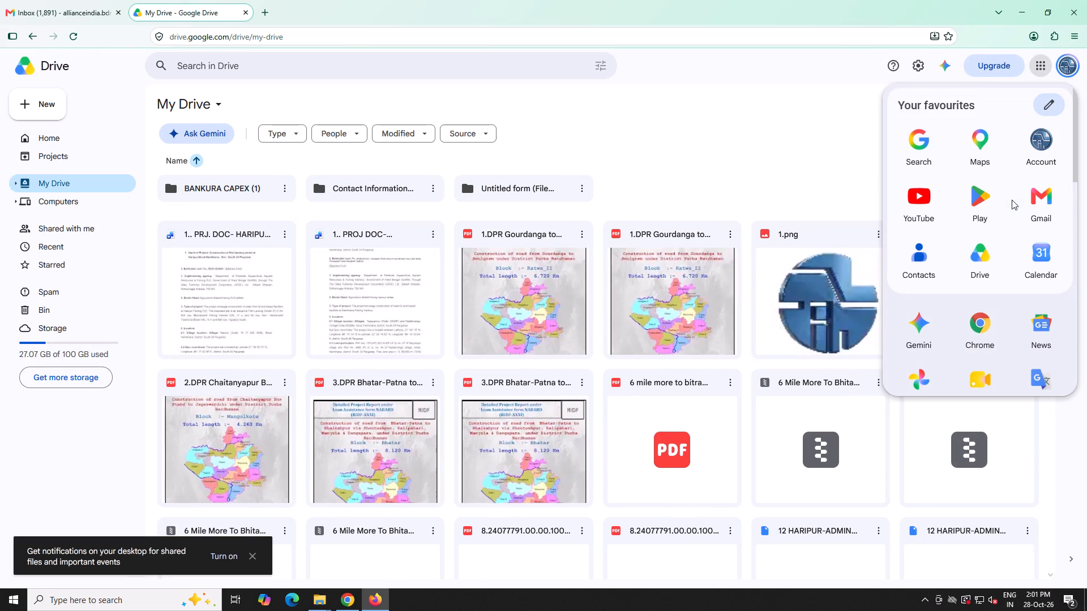
left_click(982, 258)
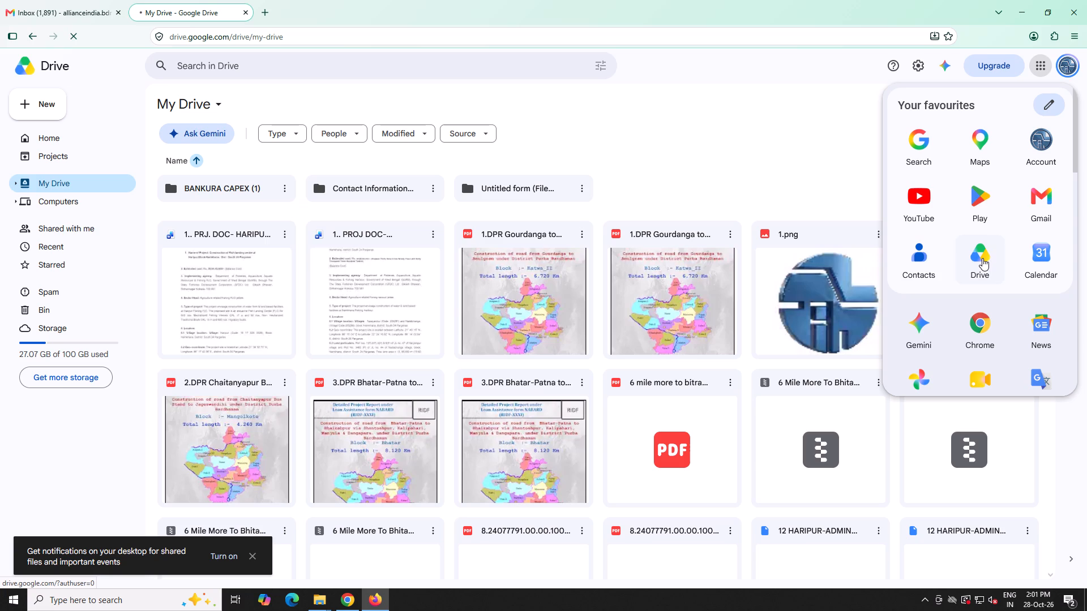
left_click(982, 258)
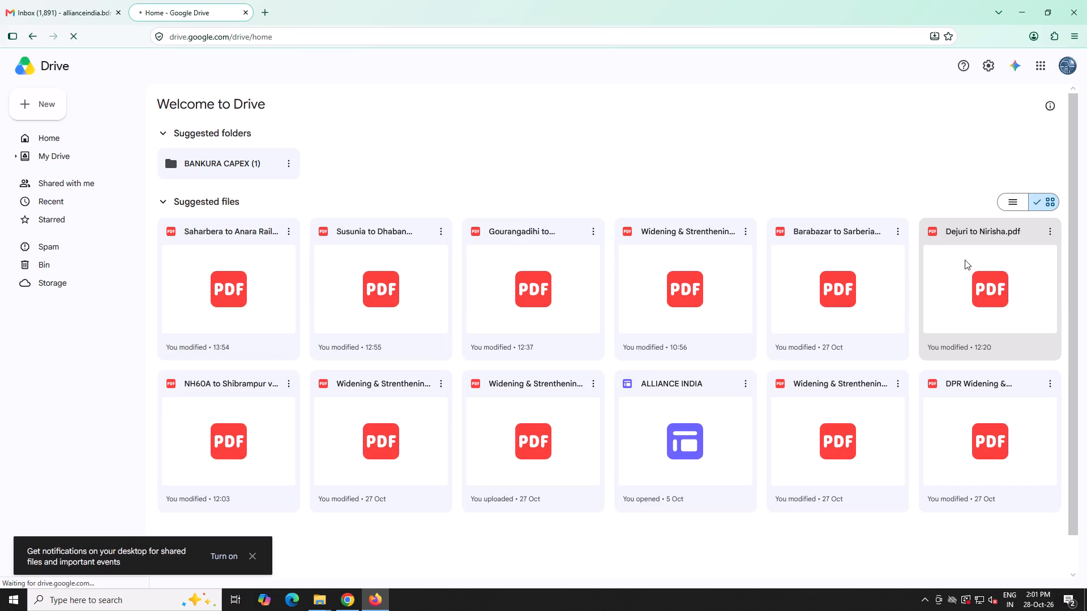
double_click(230, 163)
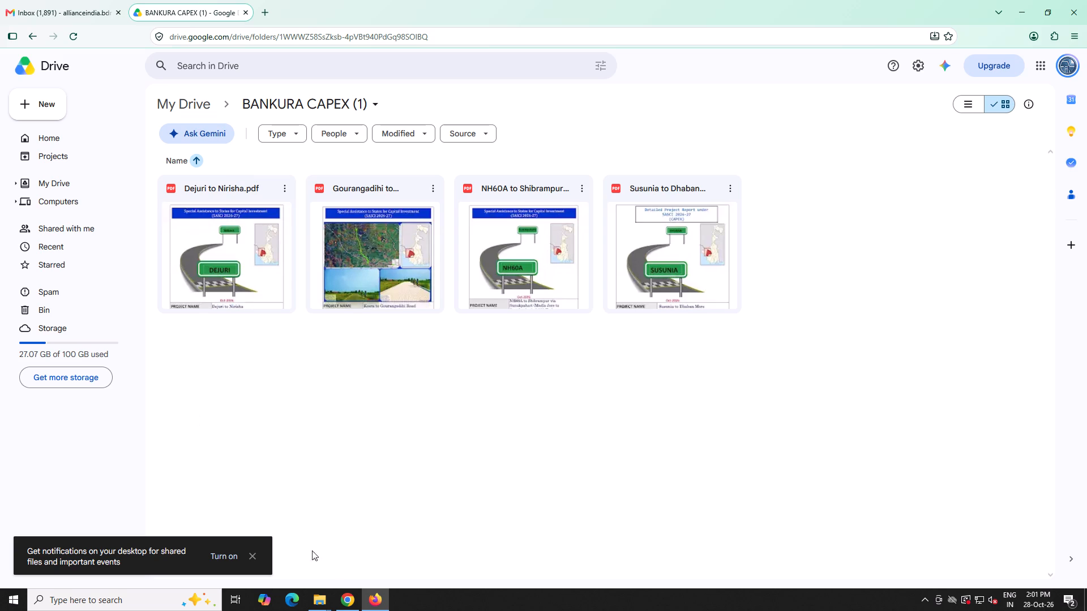
Switch back to File Explorer and open the Report .xlsm workbook from 3.Bhagabanpur more in CAPEX BANKURA 2026, maximized.
left_click(323, 608)
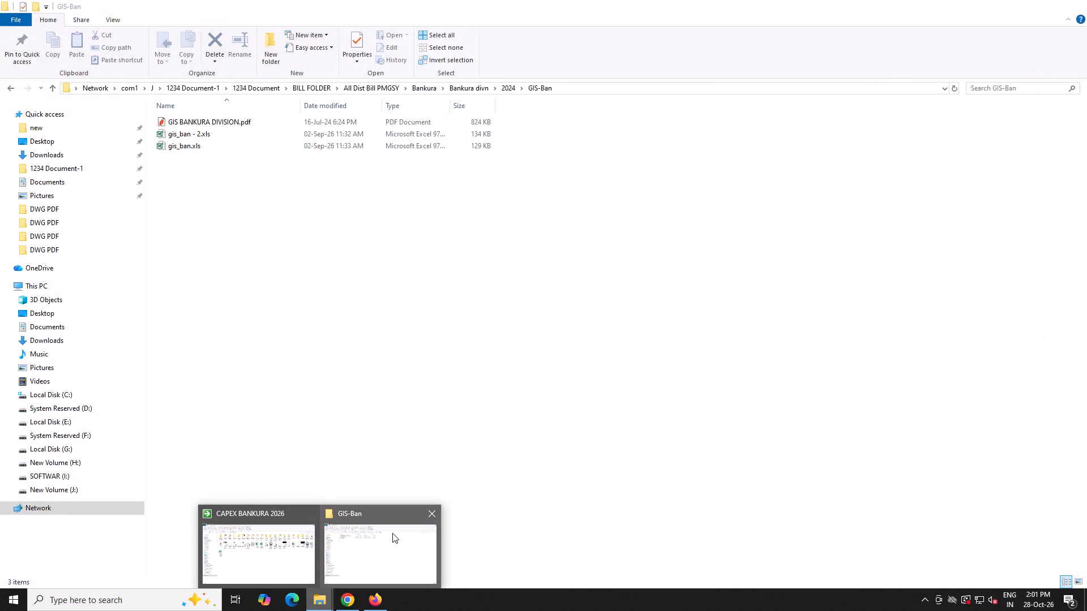
left_click(297, 534)
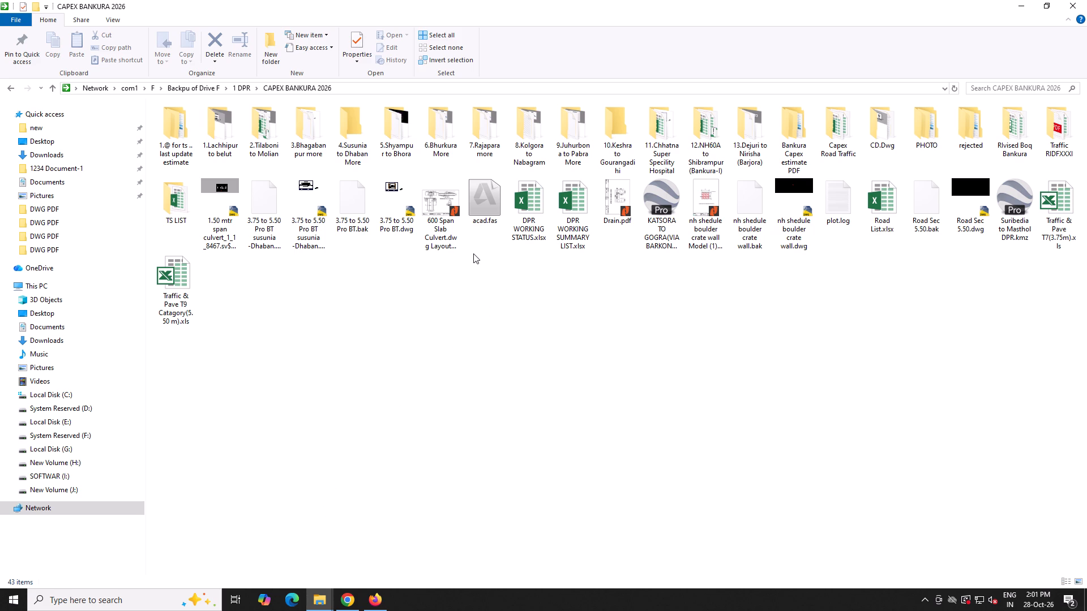
double_click(319, 144)
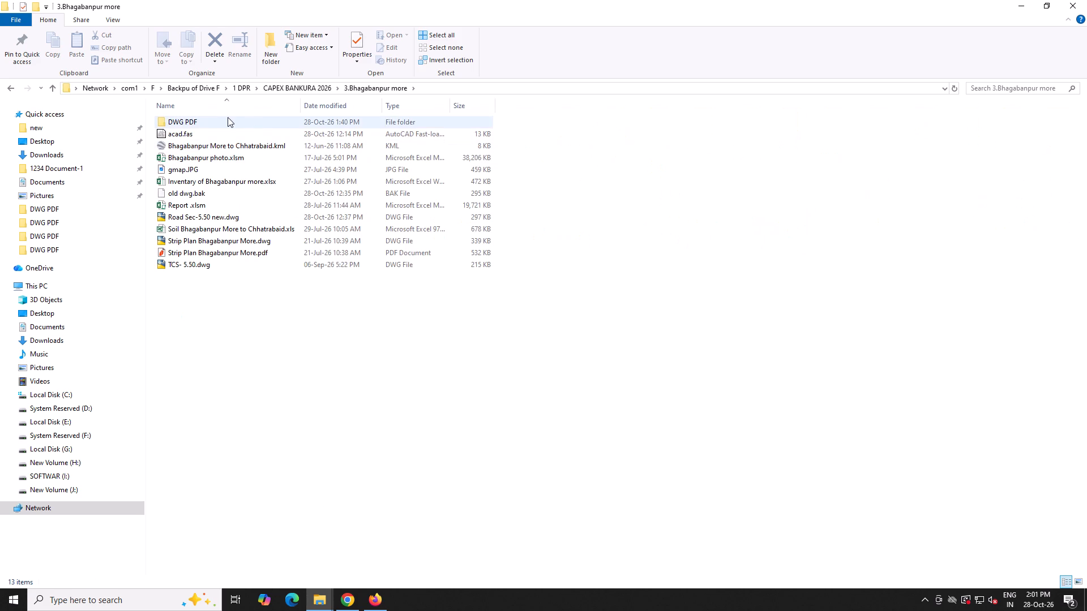
double_click(213, 204)
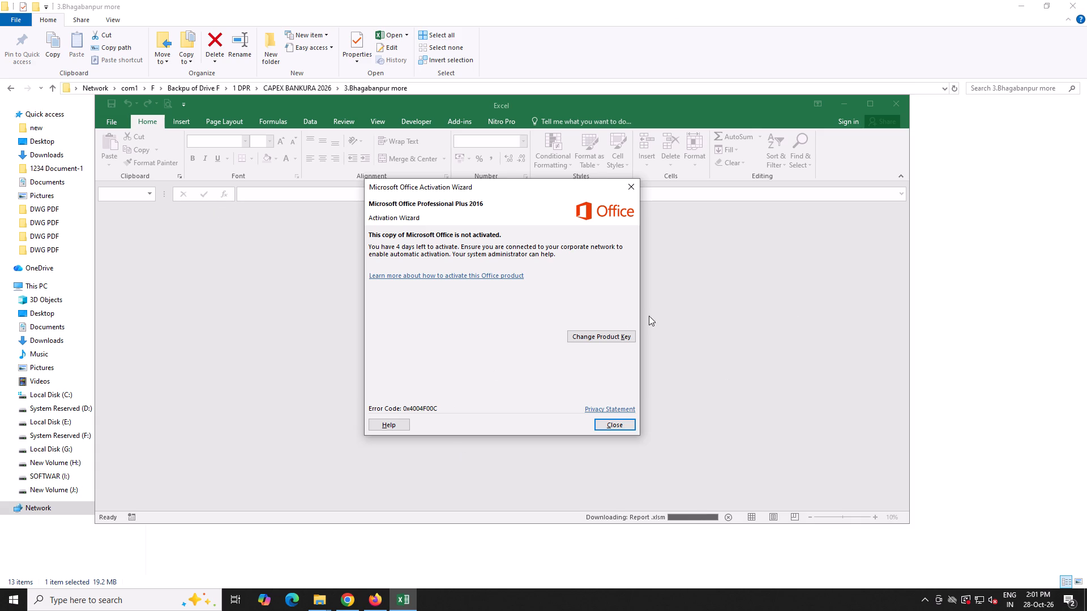
left_click(633, 189)
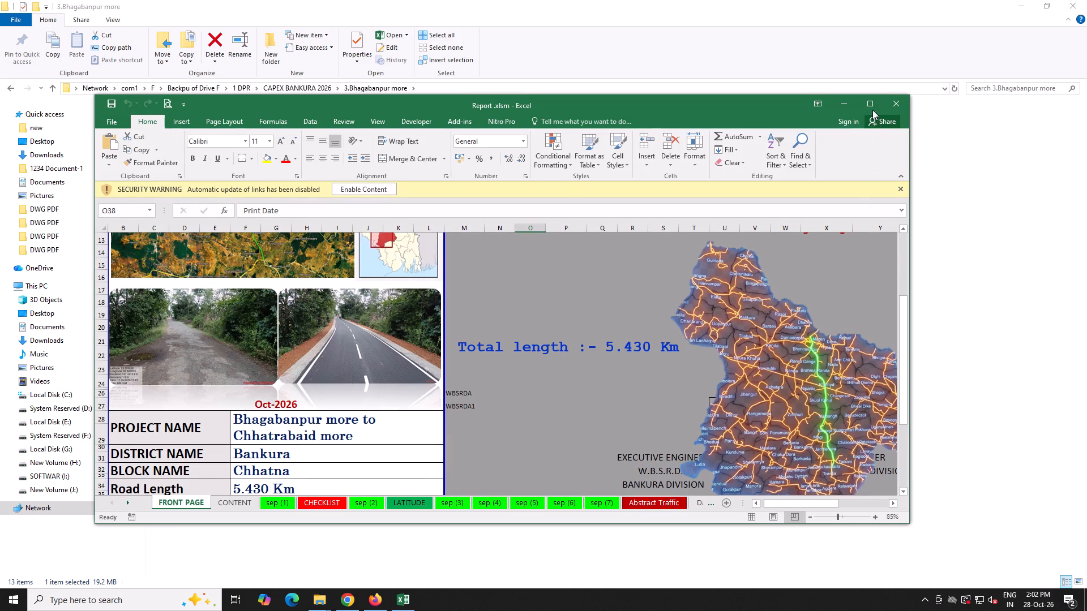
left_click(872, 107)
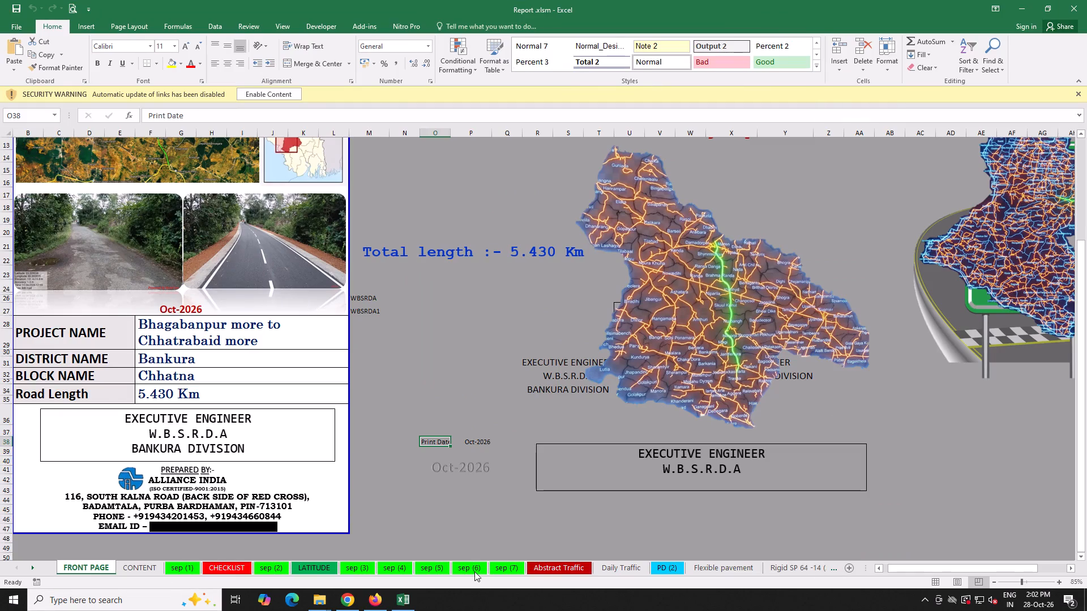
left_click(32, 571)
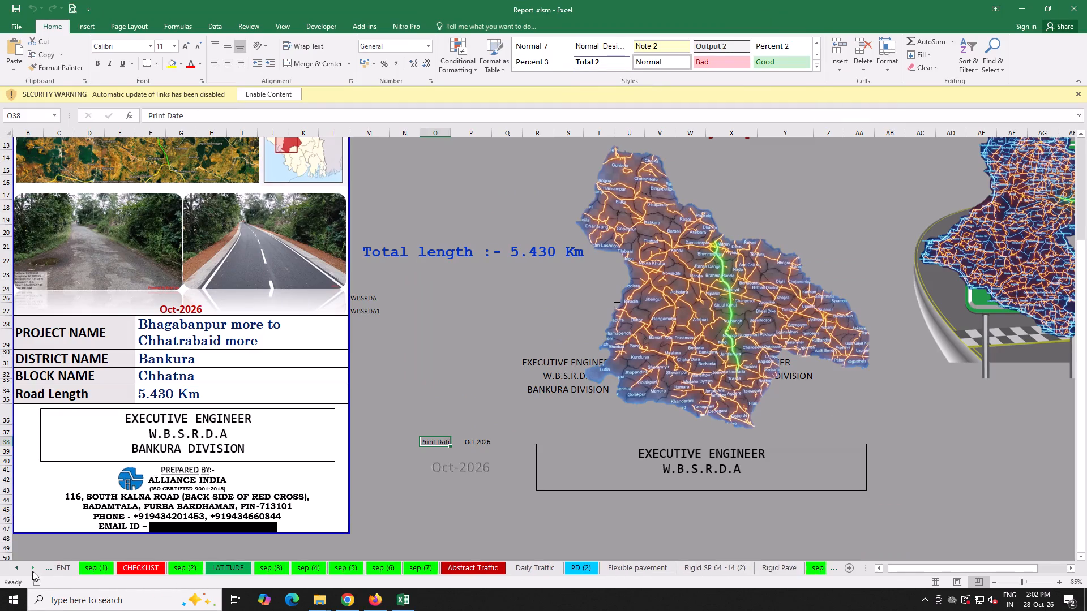
left_click(14, 571)
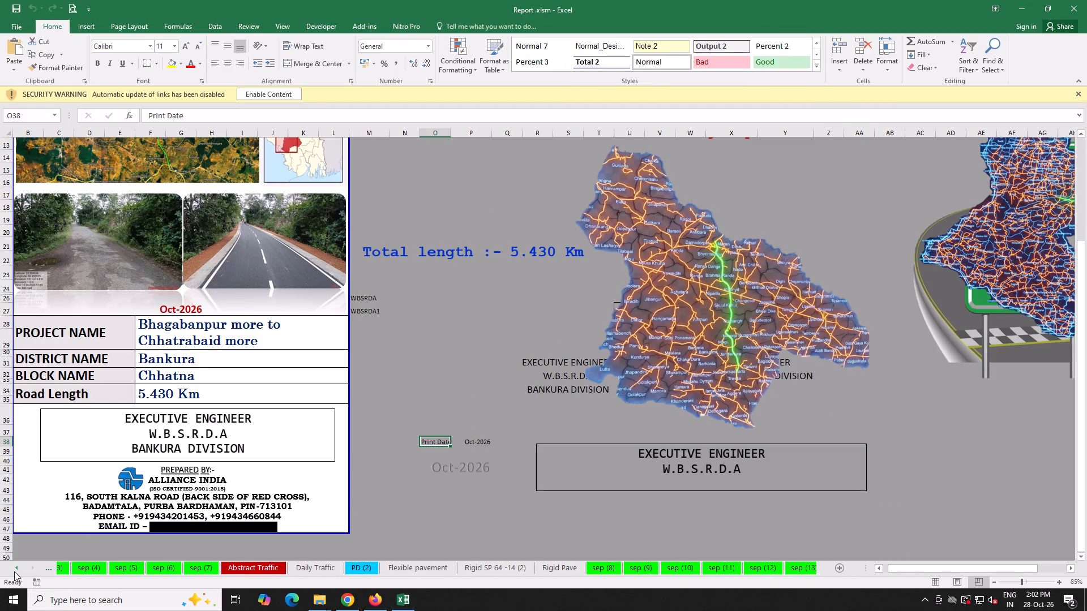
Export the entire Report workbook as the standard-quality PDF Report .pdf in the 3.Bhagabanpur more folder.
left_click(1, 25)
left_click(25, 206)
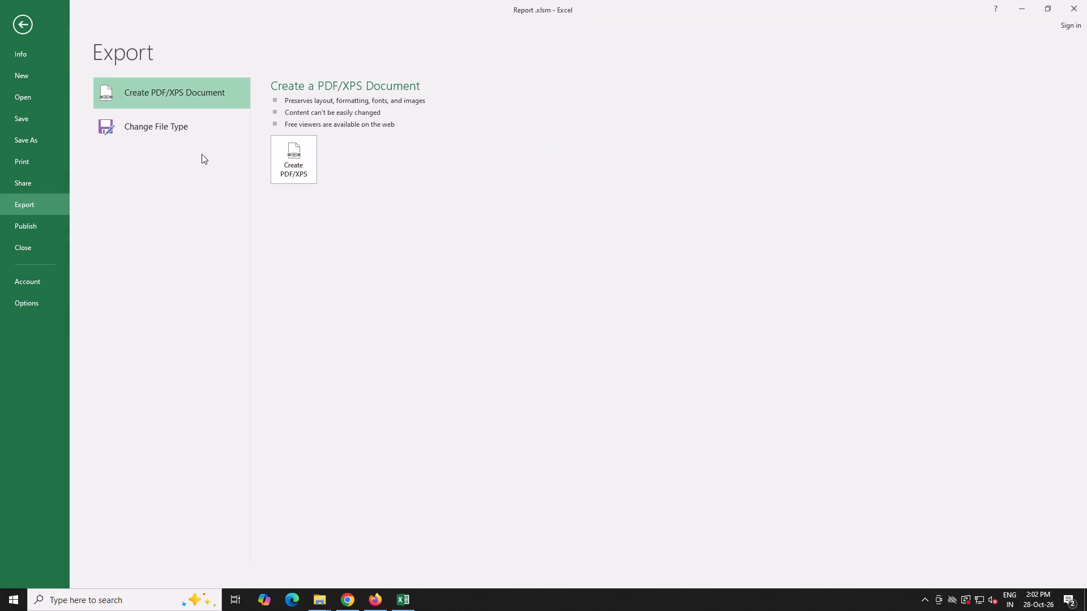
left_click(282, 154)
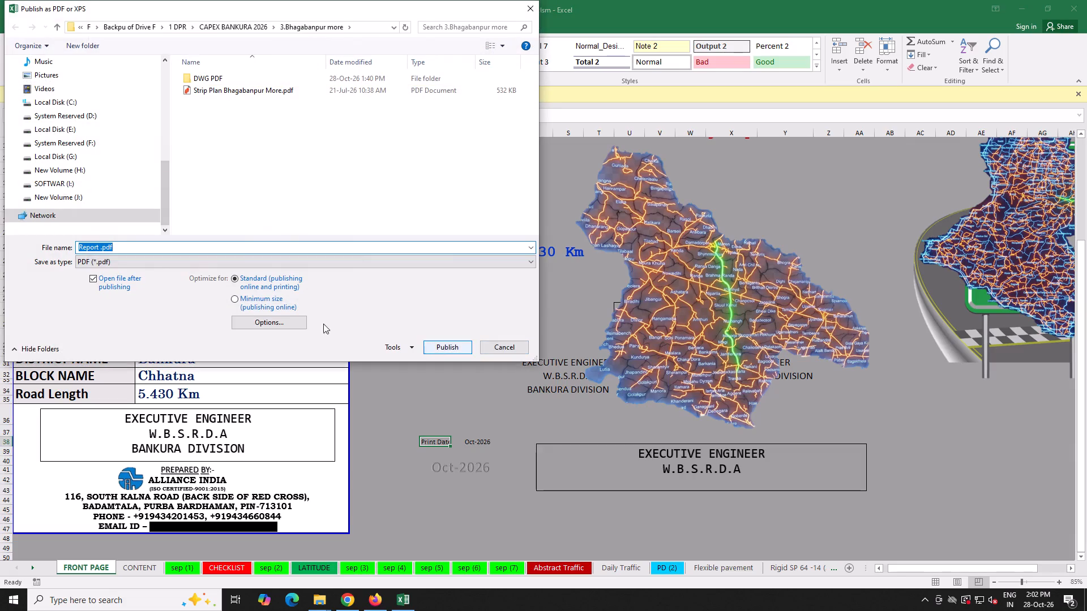
left_click(289, 319)
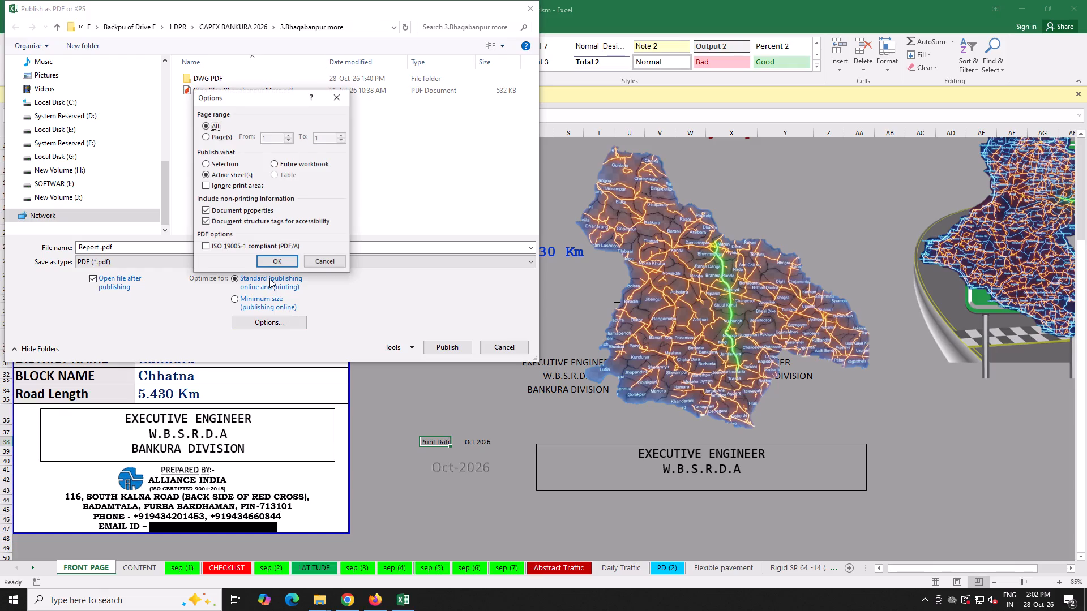
left_click(290, 158)
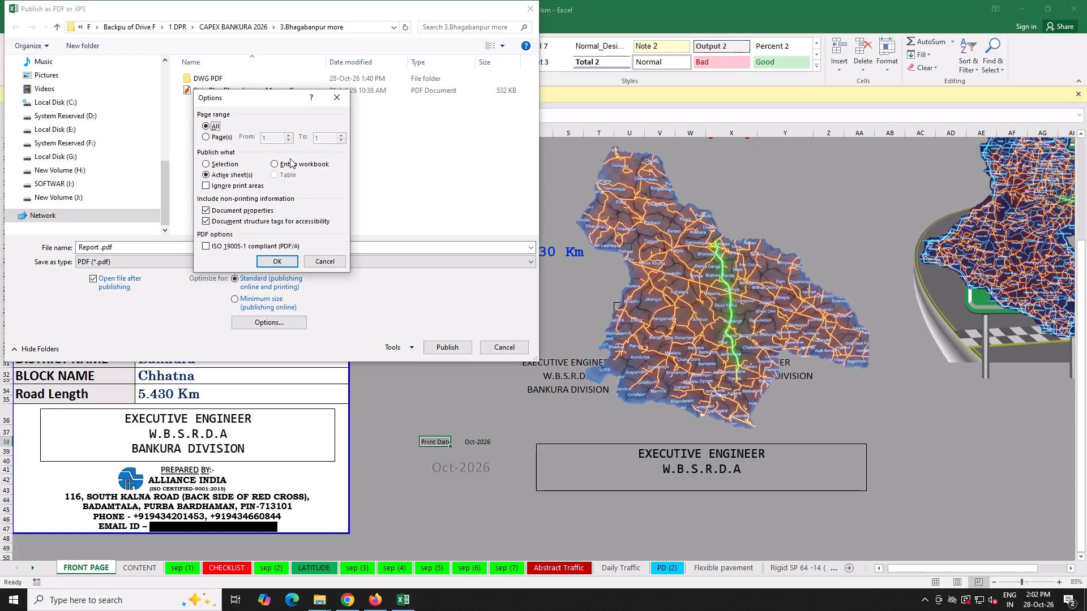
left_click(276, 169)
left_click(275, 161)
left_click(279, 259)
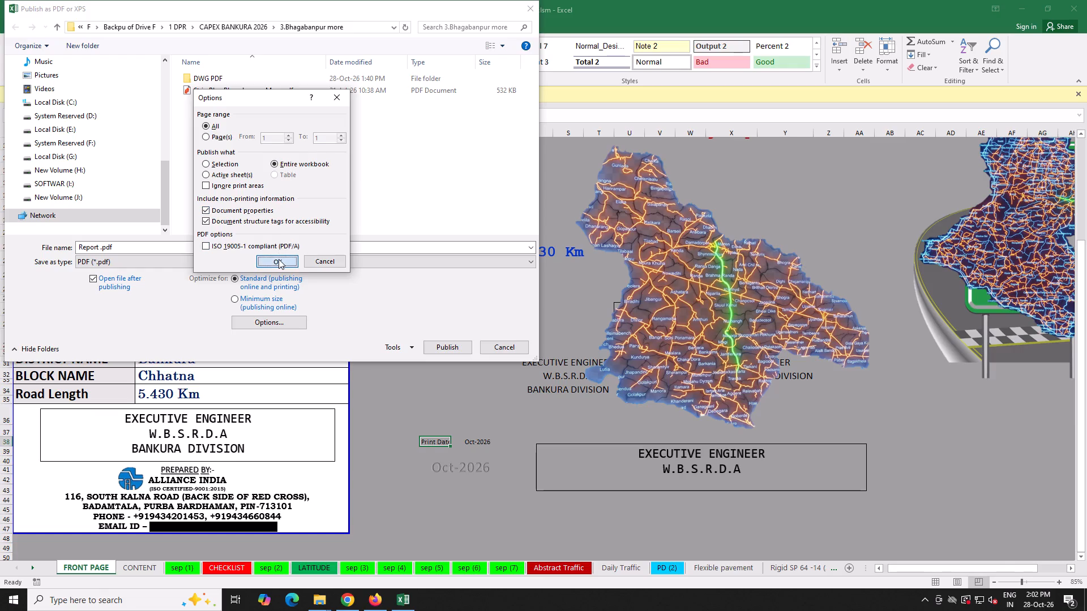
left_click(411, 342)
left_click(414, 322)
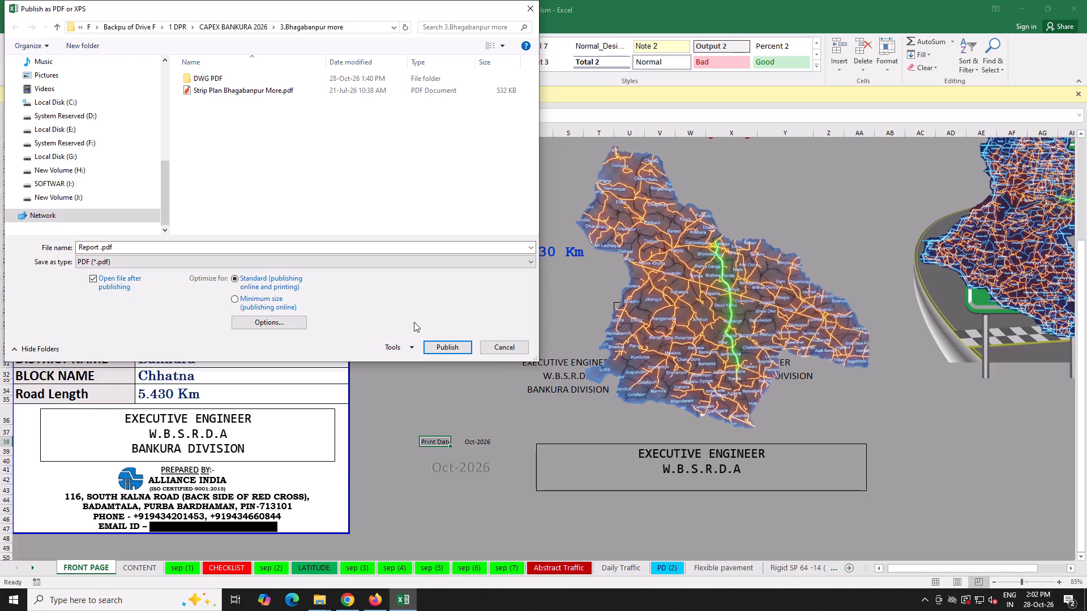
left_click(446, 348)
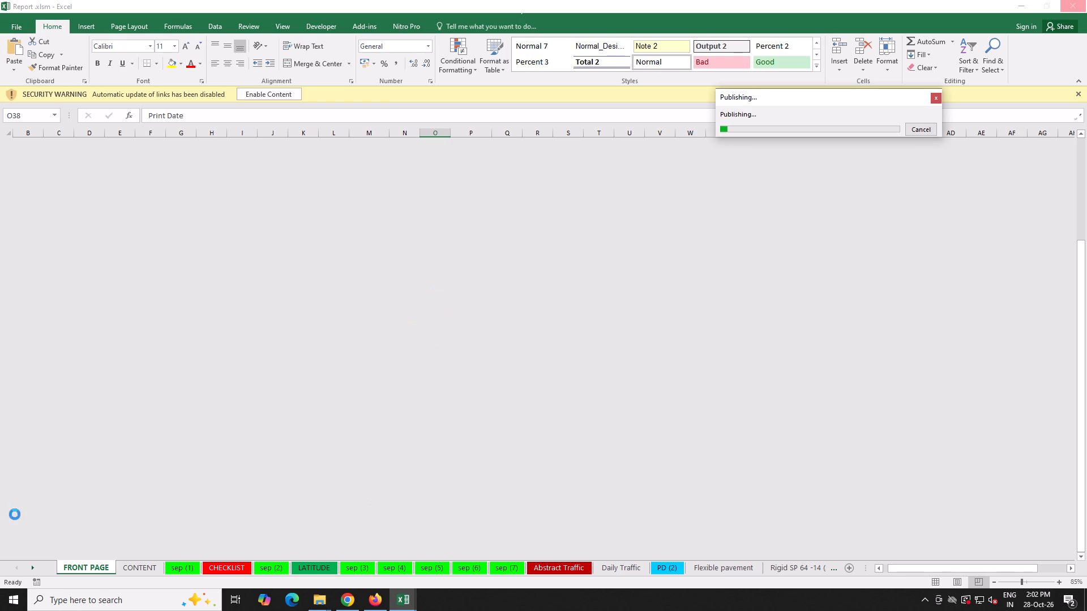
Switch to File Explorer and open Inventory of Bhagabanpur more.xlsx from the 3.Bhagabanpur more folder.
left_click(319, 610)
left_click(277, 536)
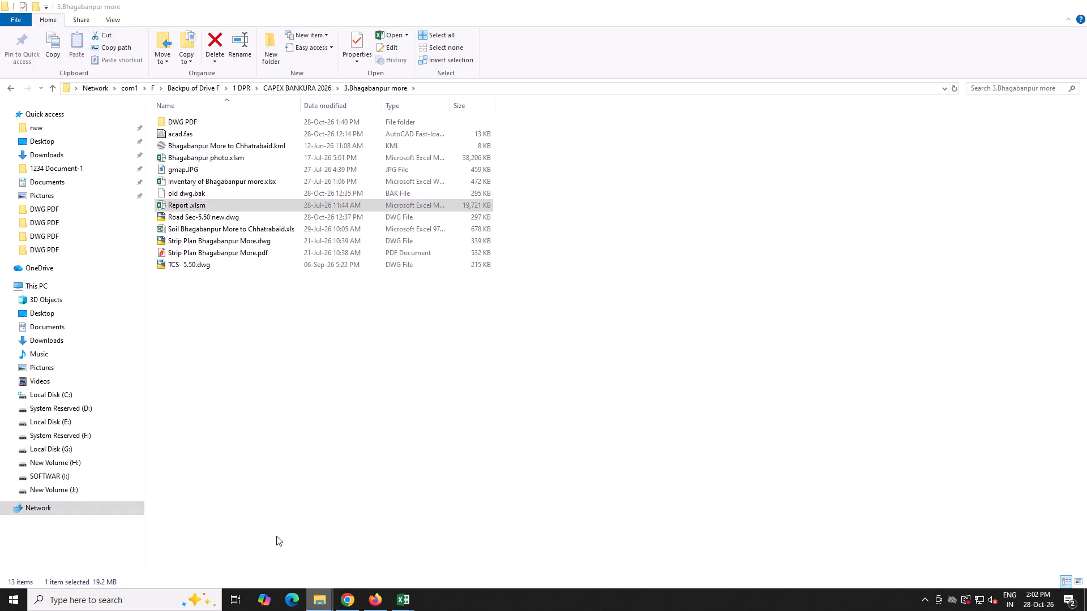
double_click(189, 176)
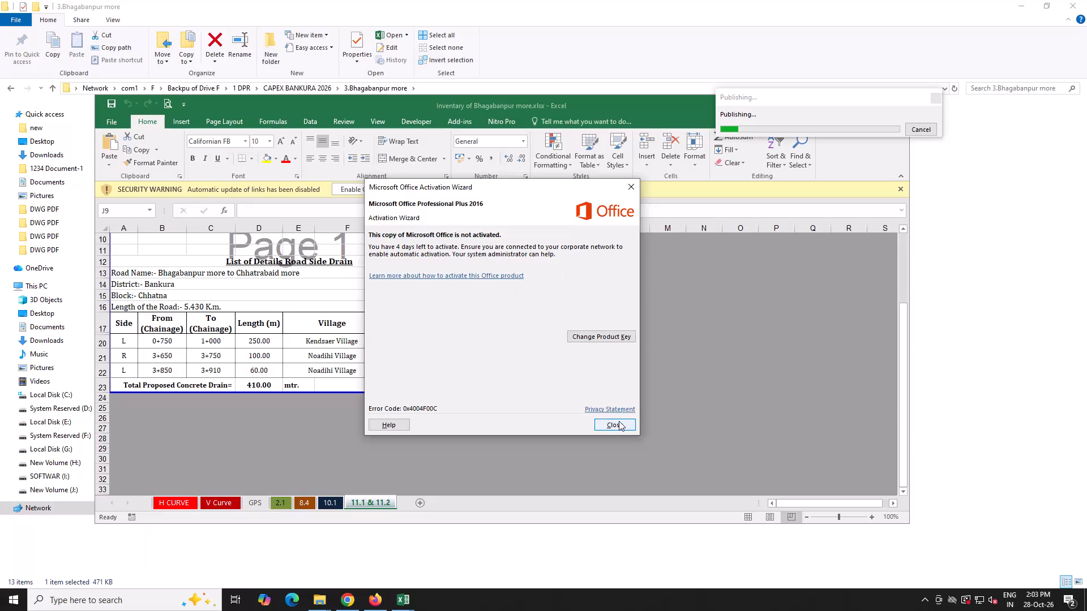
left_click(619, 421)
Export sheets 2.1, 10.1 and 11.1 & 11.2 together as Inventory of Bhagabanpur more.pdf, then minimize the resulting PDF in Nitro Pro.
left_click(279, 500)
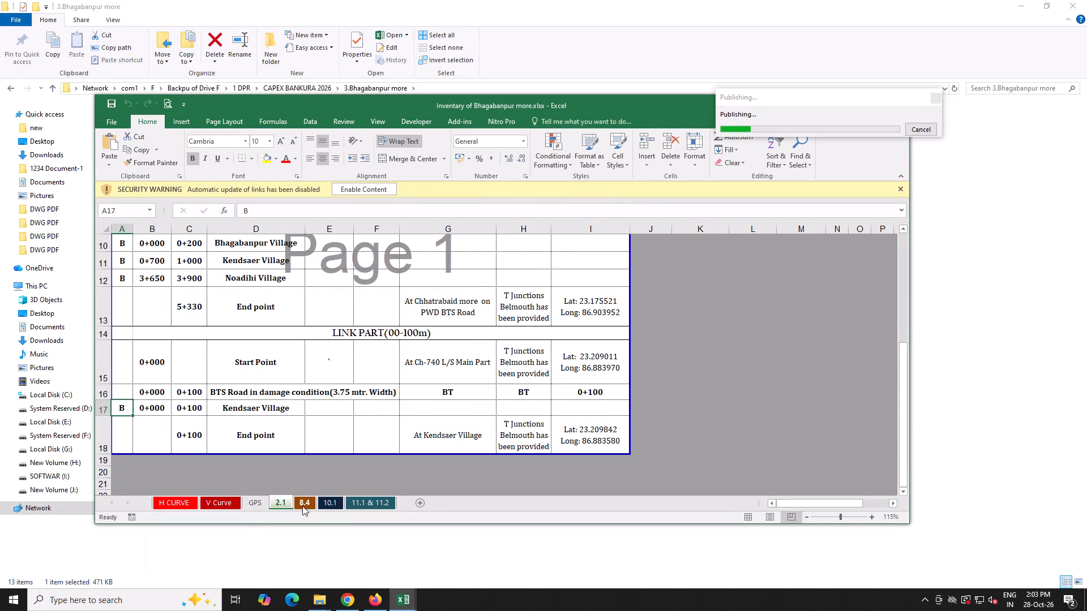
left_click(332, 496, "ctrl")
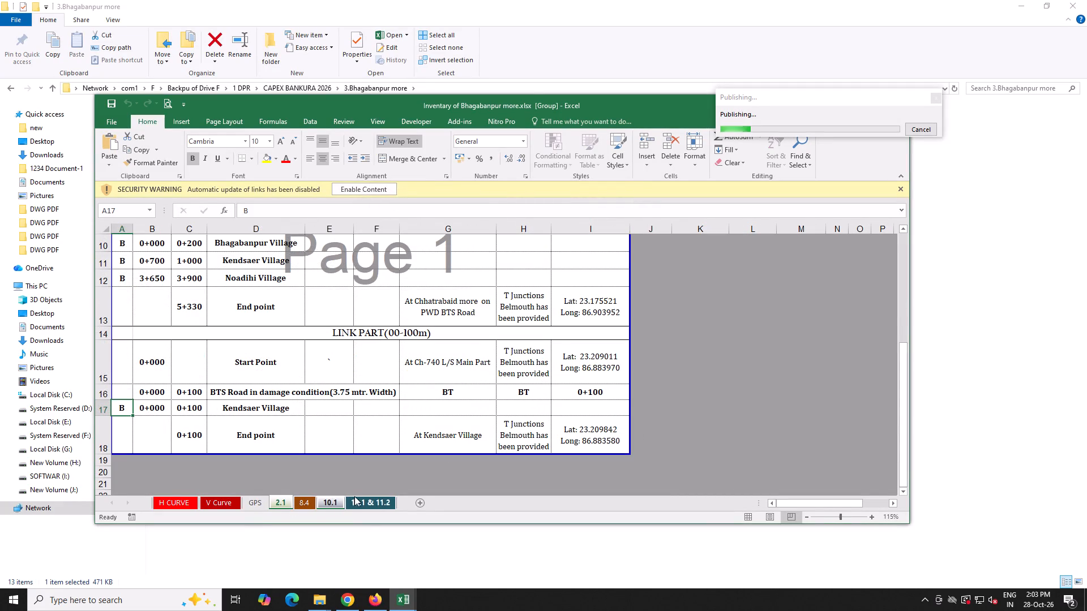
left_click(354, 496, "ctrl")
left_click(114, 122)
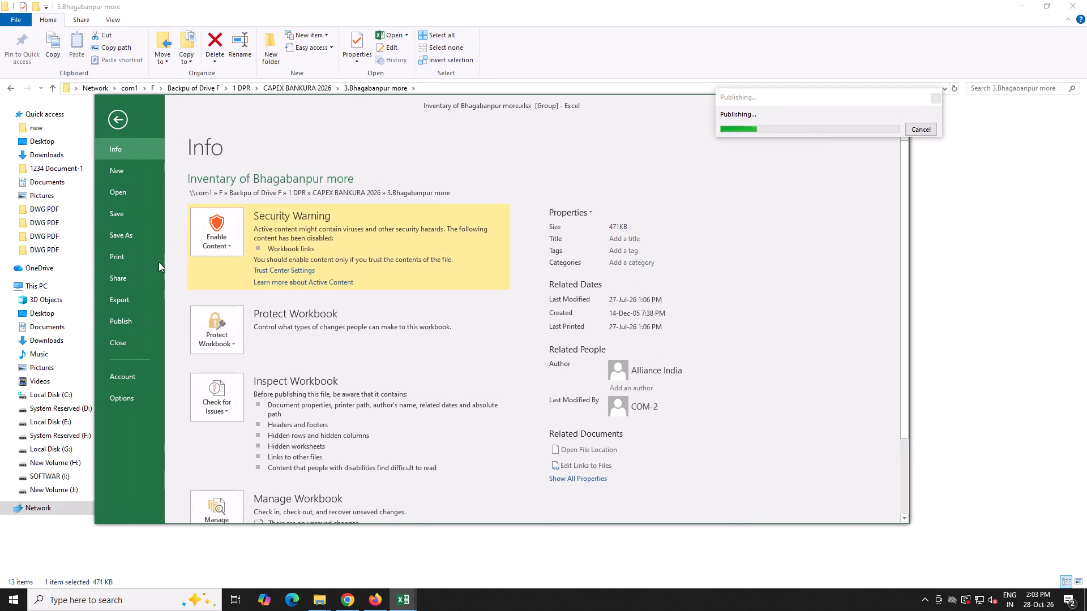
left_click(135, 300)
left_click(396, 264)
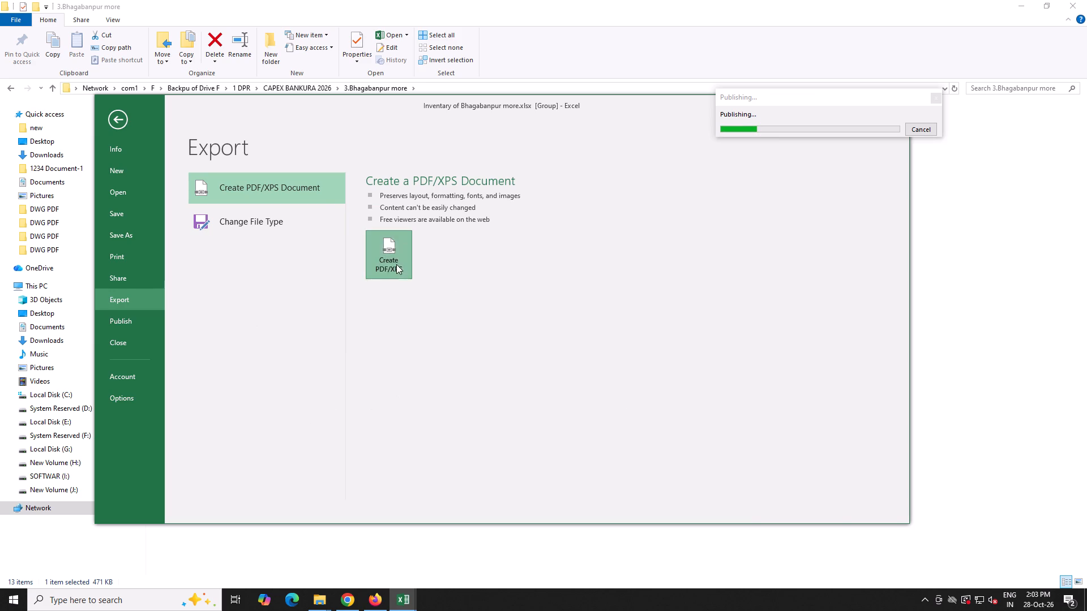
left_click(544, 434)
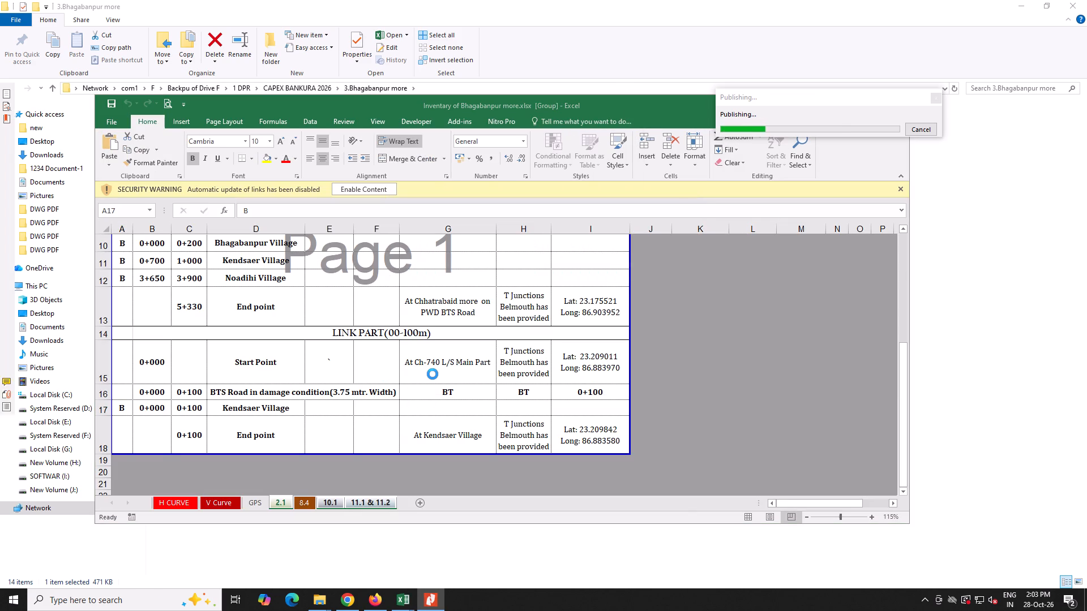
left_click(433, 374)
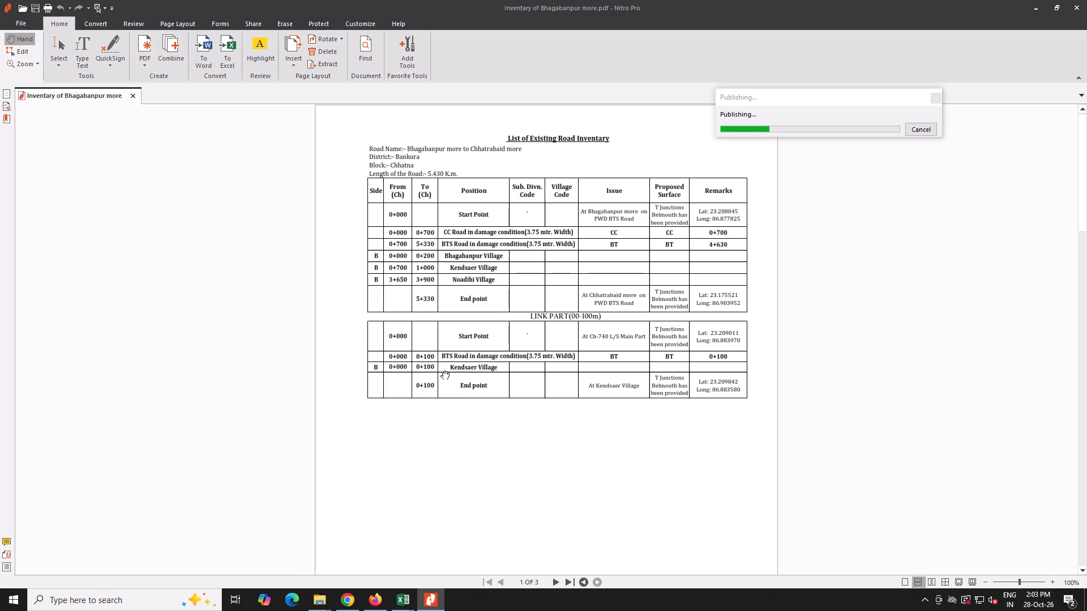
left_click(133, 100)
left_click(1032, 3)
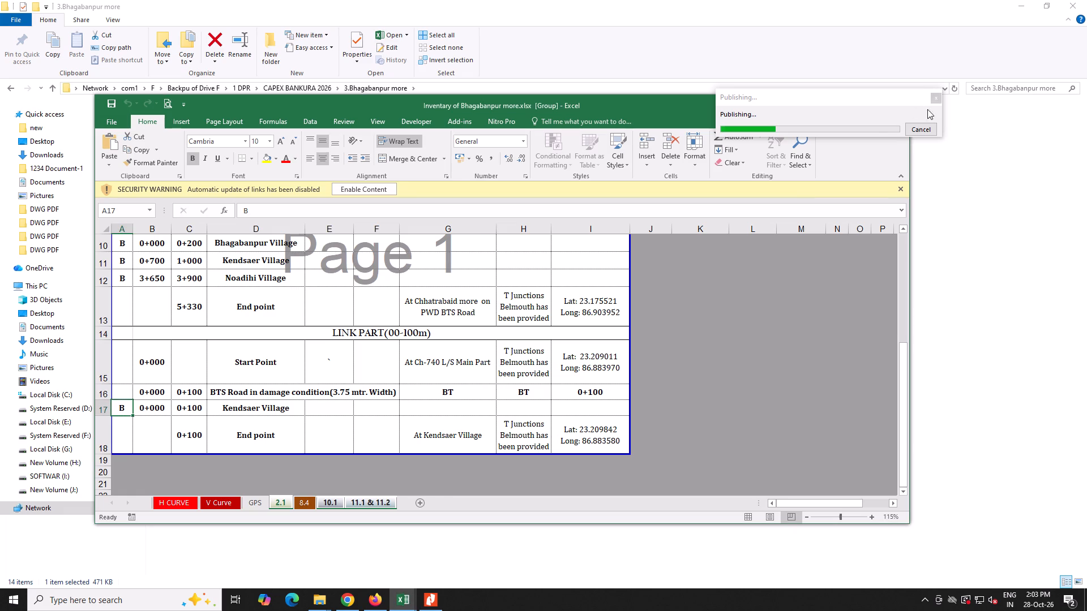
Ungroup the inventory sheets, check the junction list on sheet 8.4, and minimize the workbook to return to File Explorer.
left_click_drag(606, 106, 589, 274)
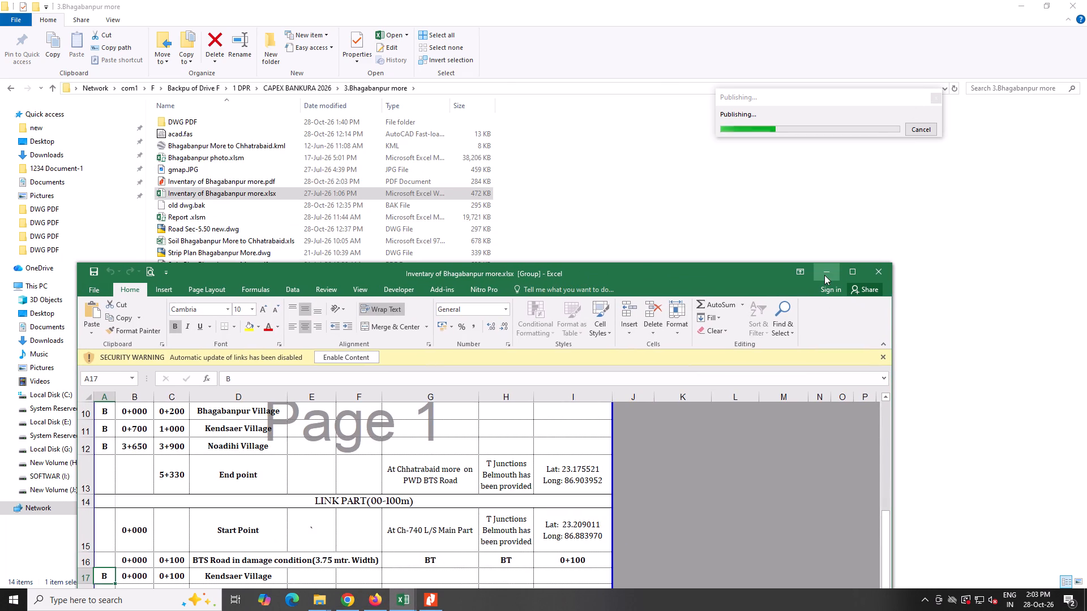
left_click(526, 443)
left_click(662, 468)
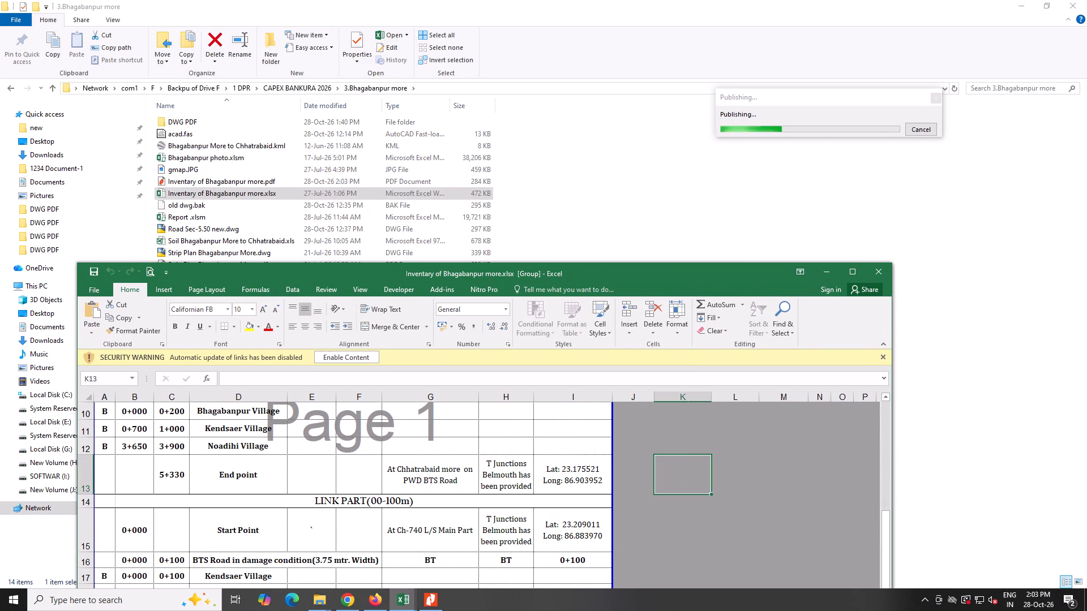
left_click_drag(422, 277, 427, 161)
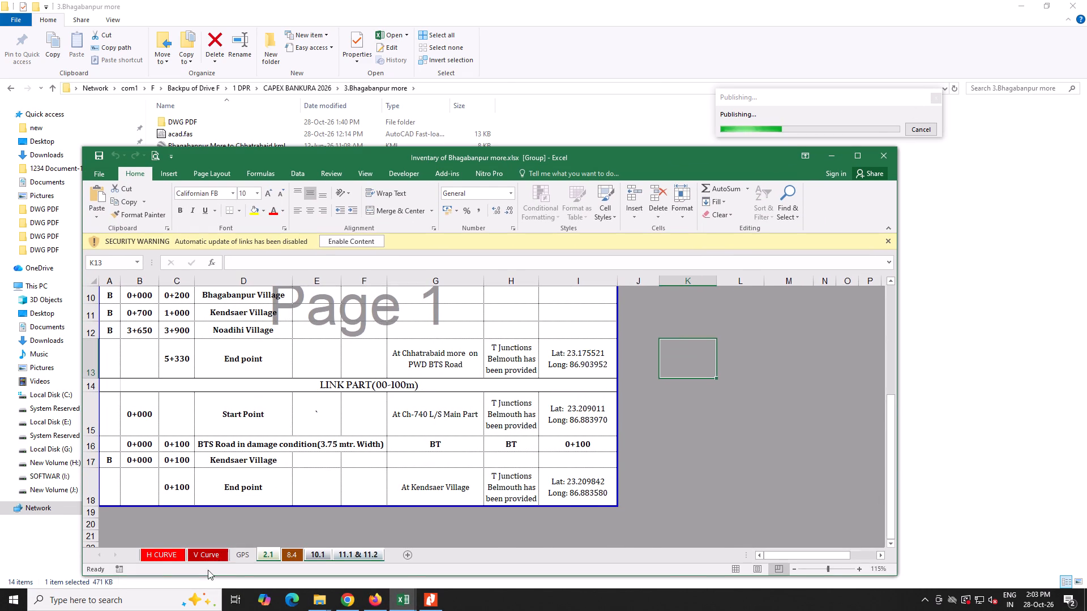
left_click(244, 556)
left_click(280, 553)
left_click(558, 452)
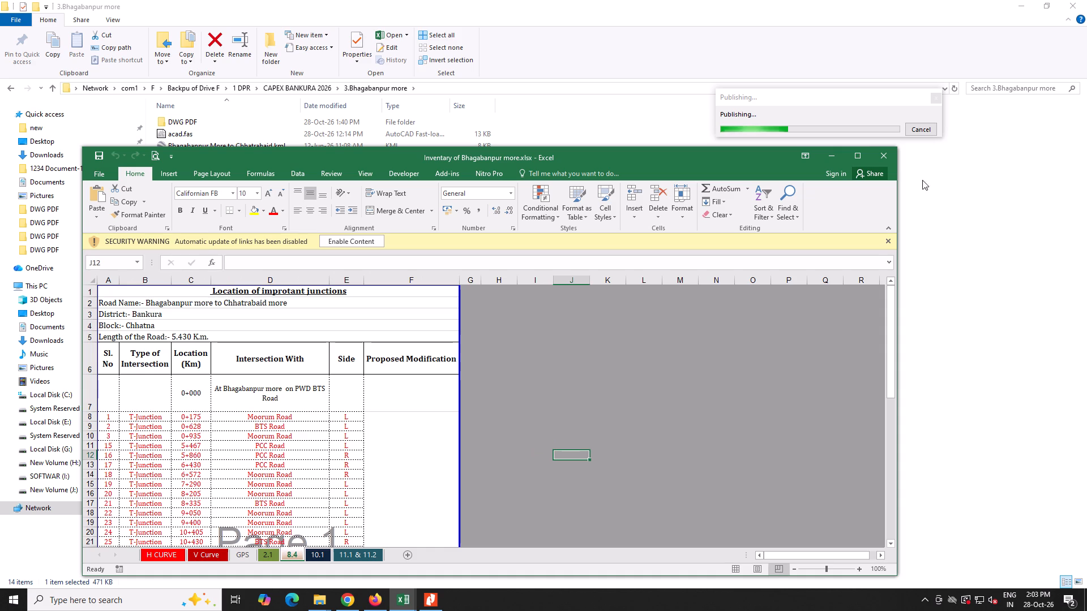
left_click(836, 160)
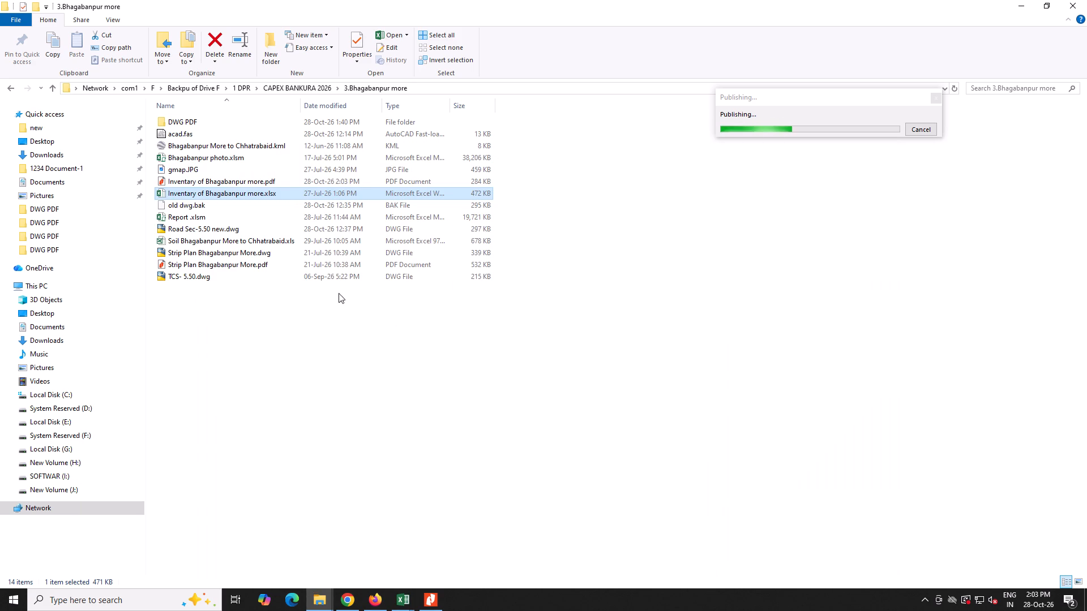
Move Strip Plan Bhagabanpur More.pdf from the 3.Bhagabanpur more folder into its DWG PDF subfolder.
left_click(230, 265)
left_click_drag(193, 259, 213, 151)
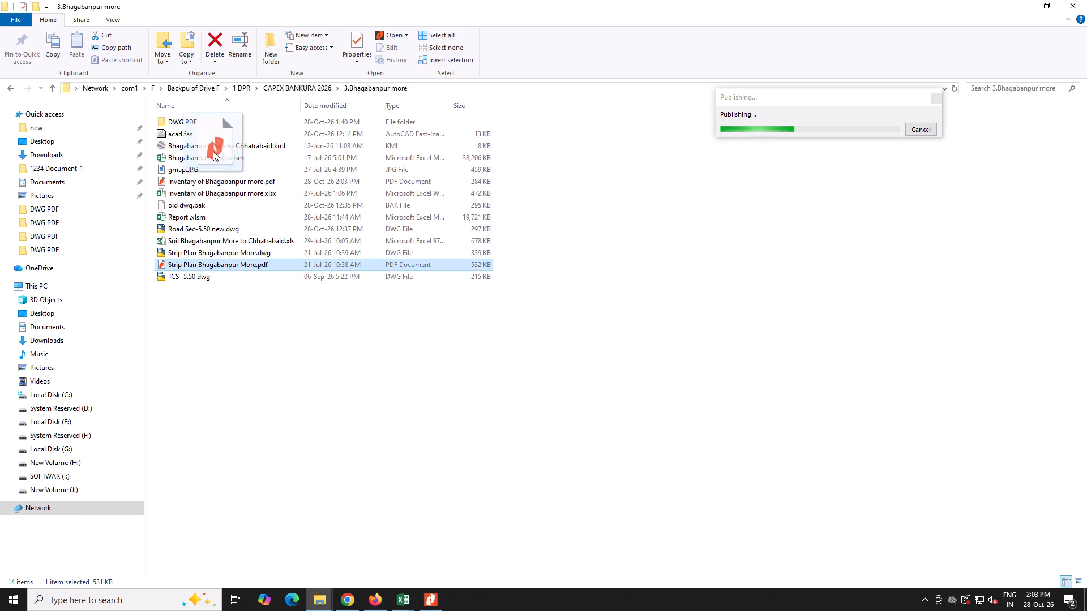
left_click_drag(213, 151, 215, 124)
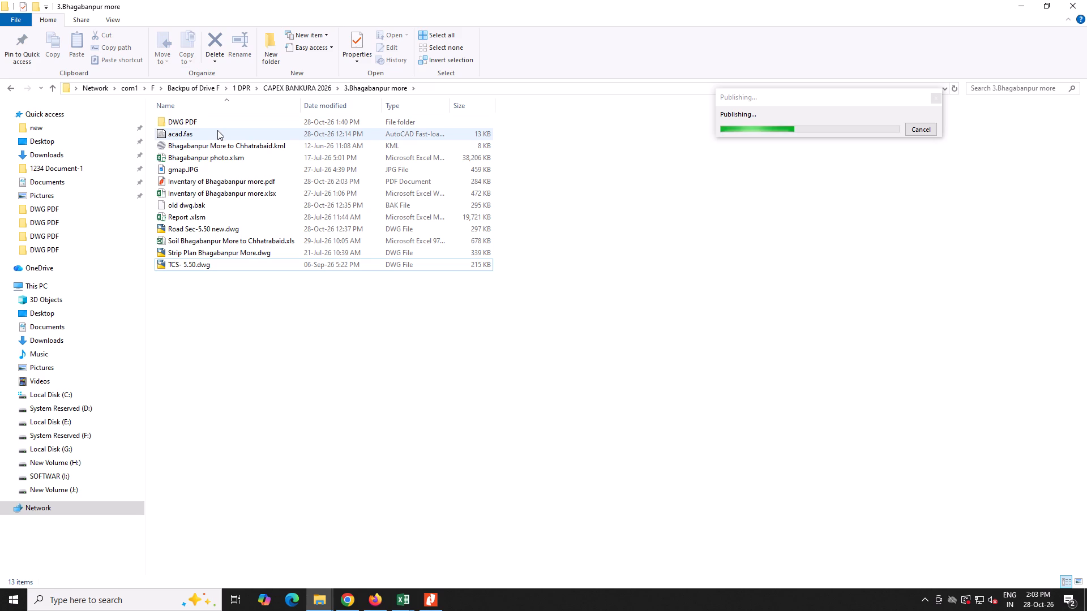
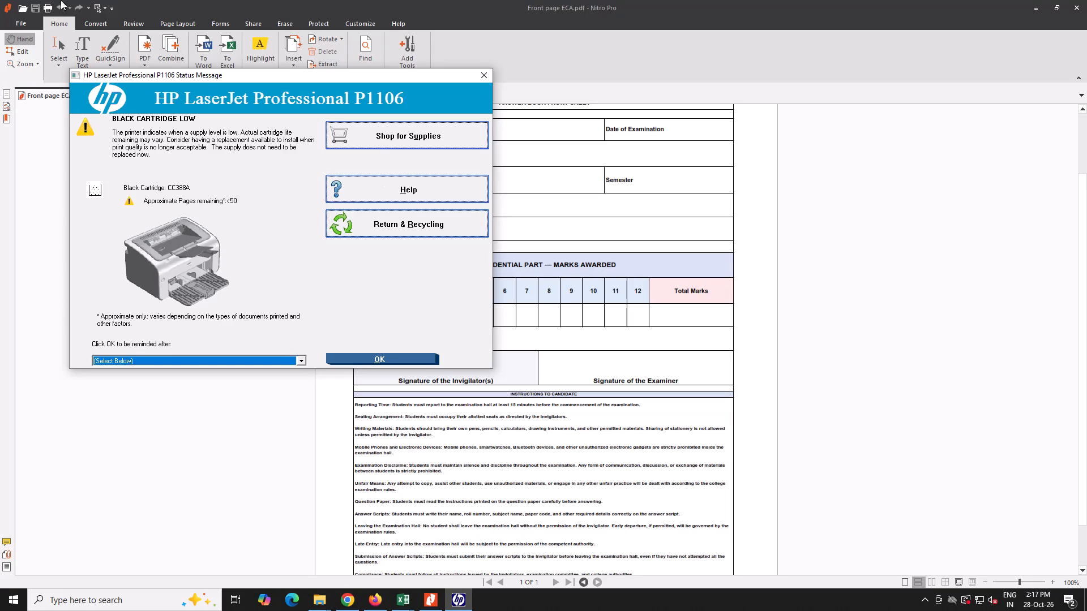
Close the HP LaserJet Professional P1106 status message covering the Front page ECA PDF.
left_click(486, 70)
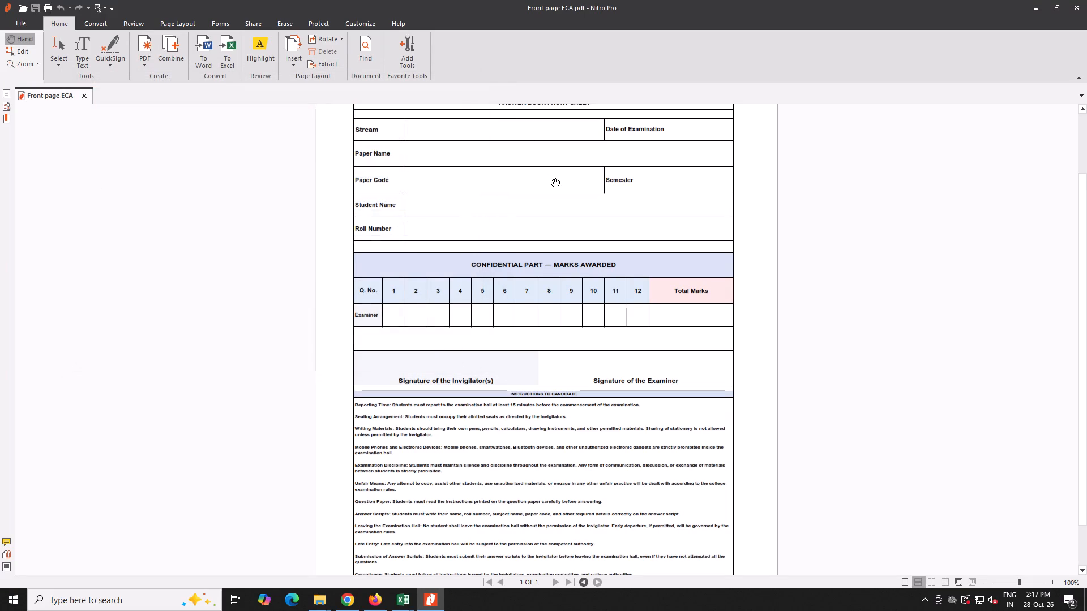